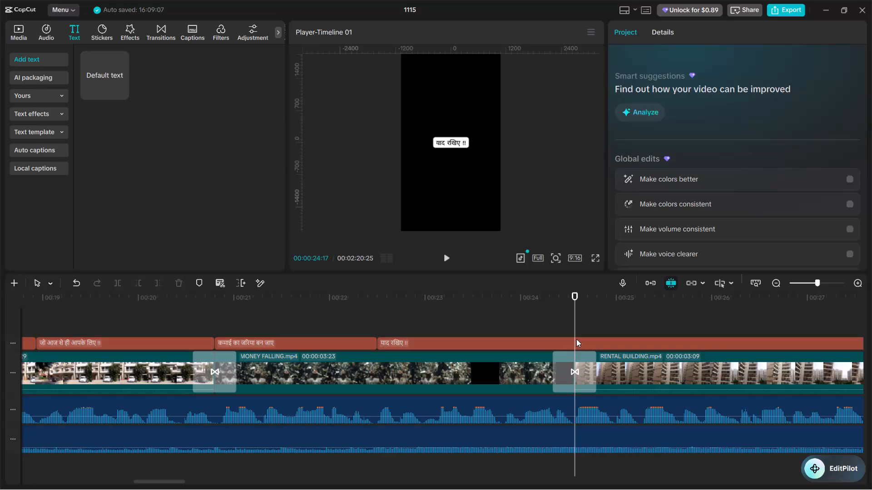
Split the "याद रखिए !!" caption at 00:00:24:17, at the transition into the RENTAL BUILDING clip.
click(576, 339)
key(ctrl+b)
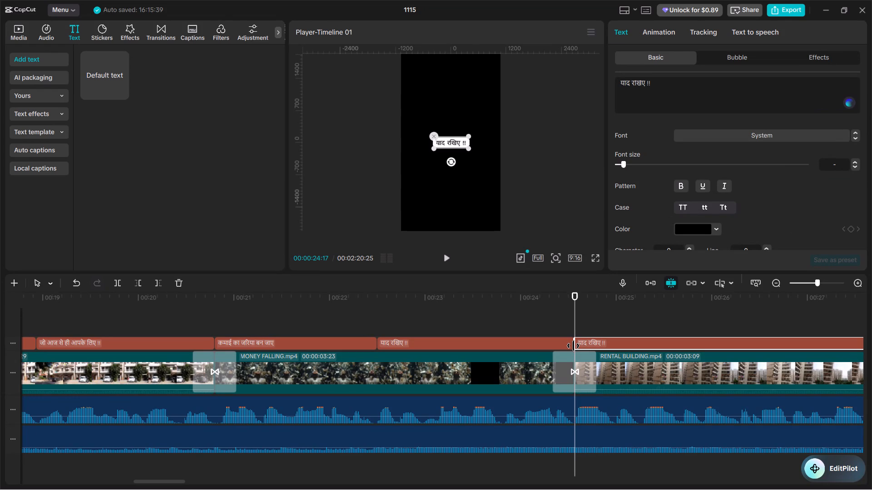
Play the timeline from the start of the first "याद रखिए !!" caption at 00:00:22:15 to review its timing against the voice-over.
click(420, 314)
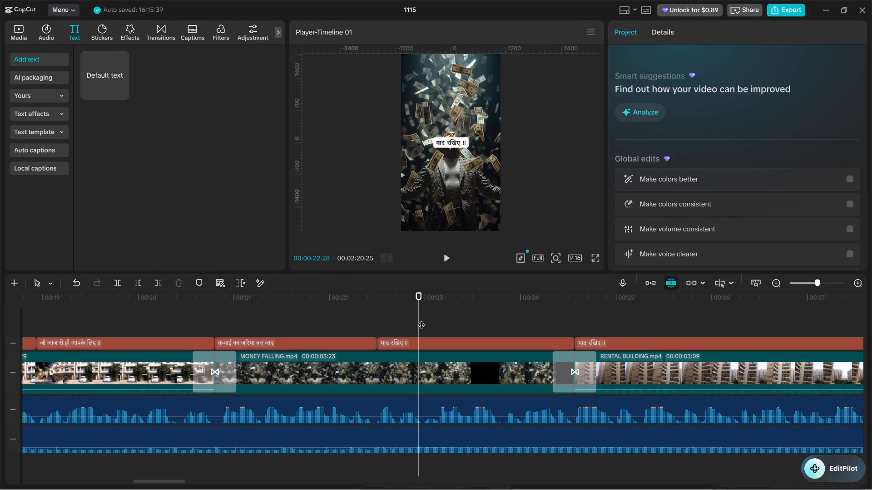
click(421, 338)
click(390, 319)
drag(384, 318, 379, 318)
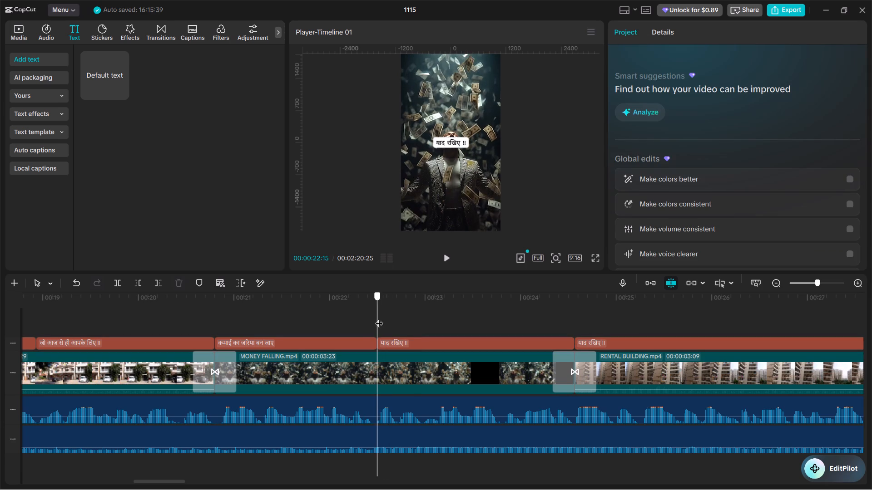
drag(379, 318, 379, 317)
key(space)
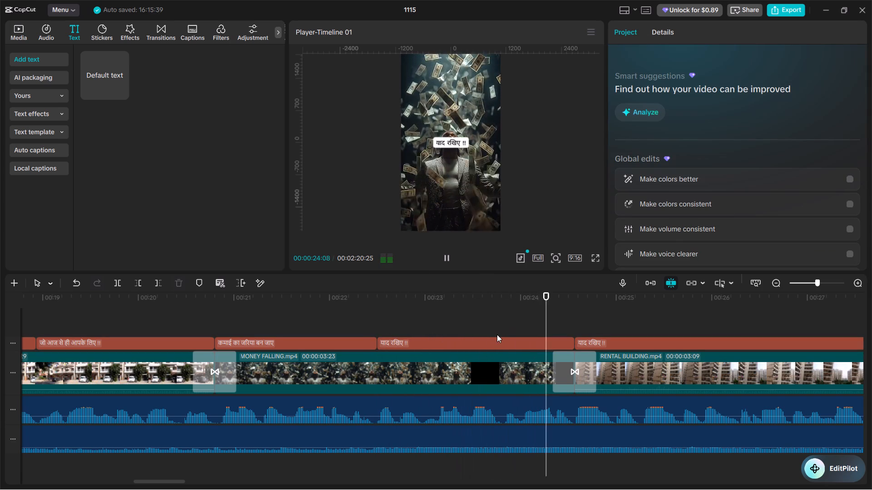
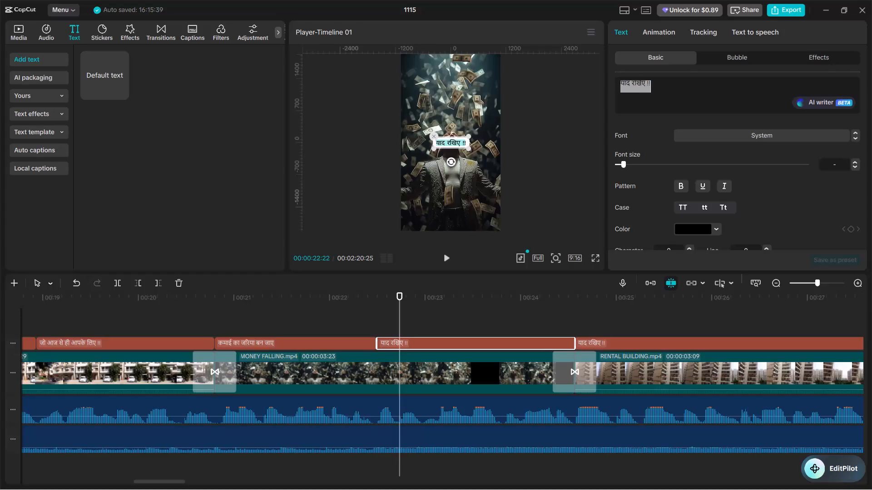
Replace the text of the "याद रखिए !!" caption over the MONEY FALLING clip with "क्योंकि समझदारी इसी में है !!".
key(ctrl+v)
key(space)
key(shift+exclam)
key(shift+exclam)
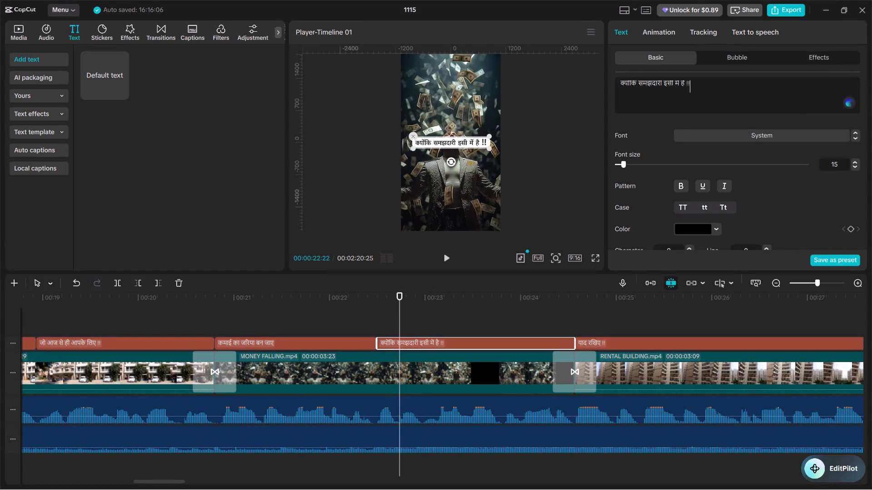
Set the font size of only the "!!" at the end of the "क्योंकि समझदारी इसी में है !!" caption to 10.
double_click(687, 84)
double_click(835, 161)
text(10)
key(Return)
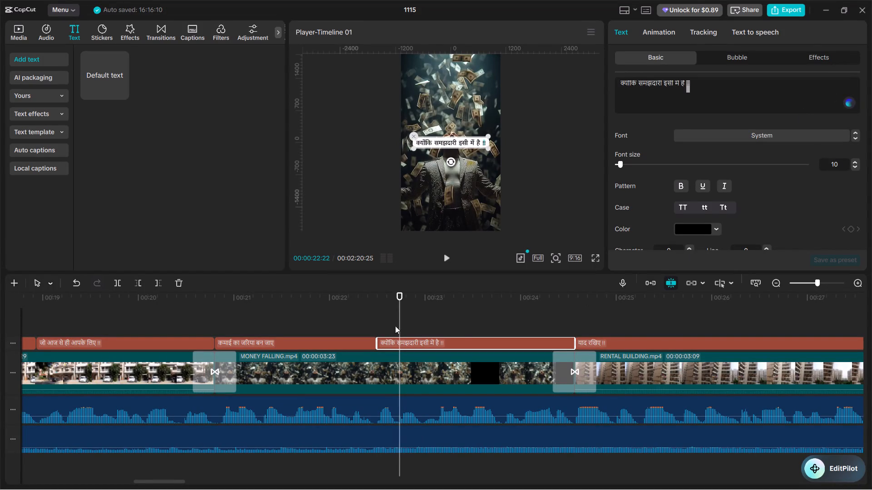
Play from the start of the "क्योंकि समझदारी इसी में है !!" caption into the RENTAL BUILDING clip to check caption timing against the voice-over.
click(372, 322)
key(space)
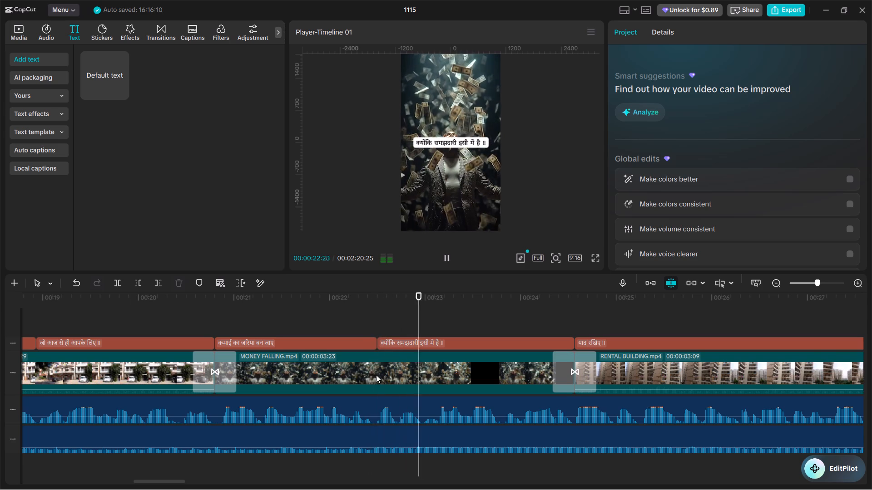
key(space)
key(space)
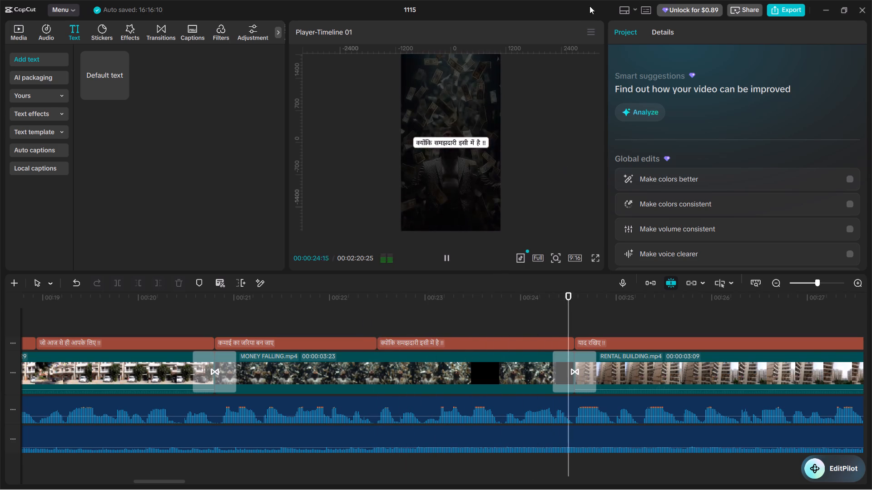
key(space)
key(space)
alt+scroll(593, 321, down, 4)
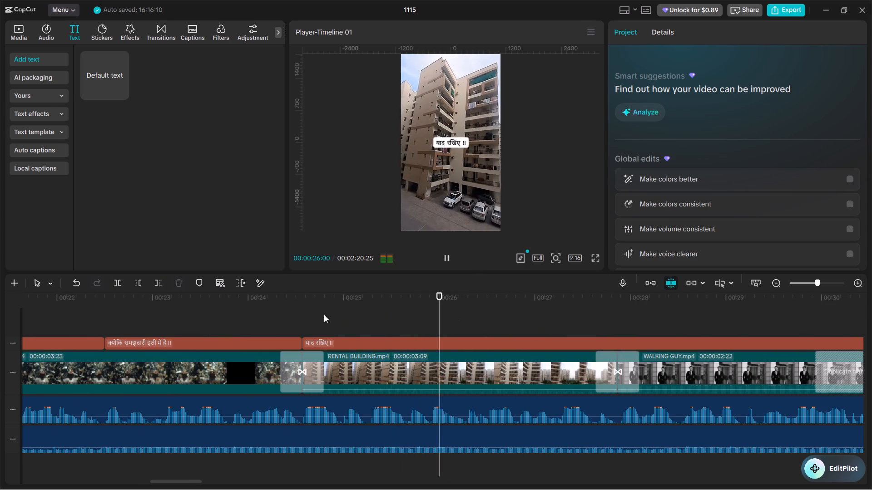
click(297, 317)
drag(297, 316, 302, 318)
key(space)
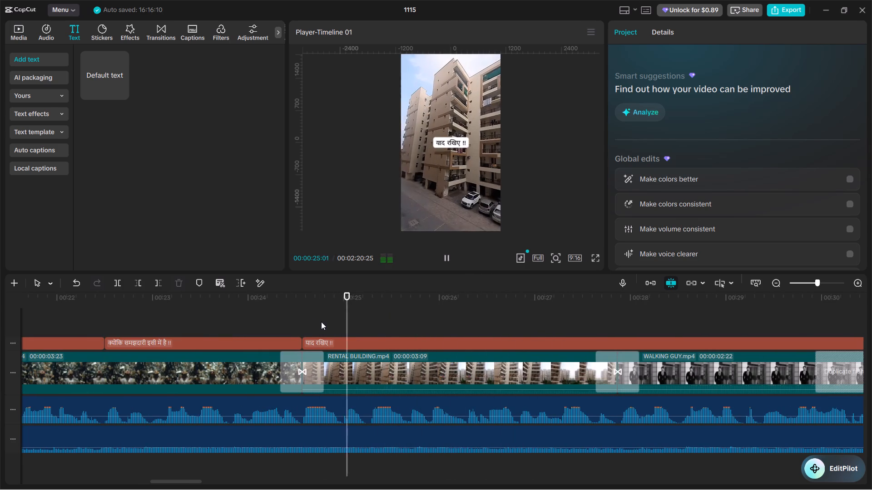
key(space)
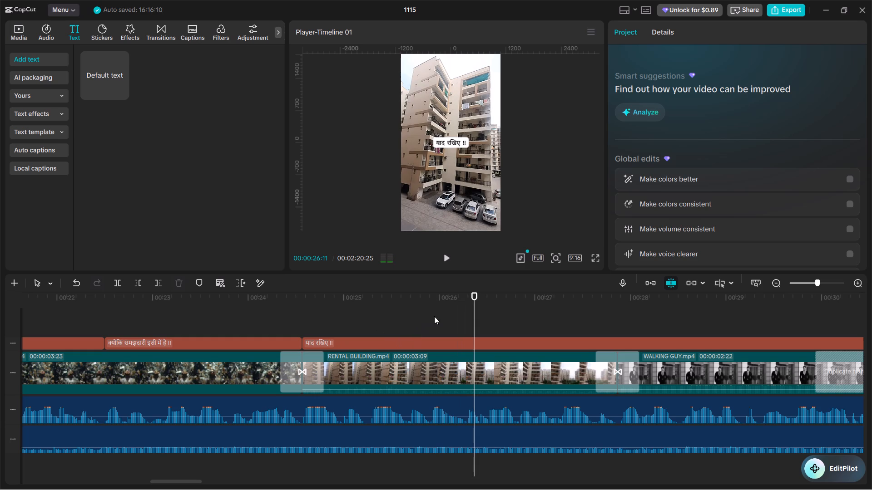
Place the playhead at 00:00:25:27 in the RENTAL BUILDING clip and select the "याद रखिए !!" caption there.
click(428, 317)
drag(428, 317, 431, 323)
click(425, 343)
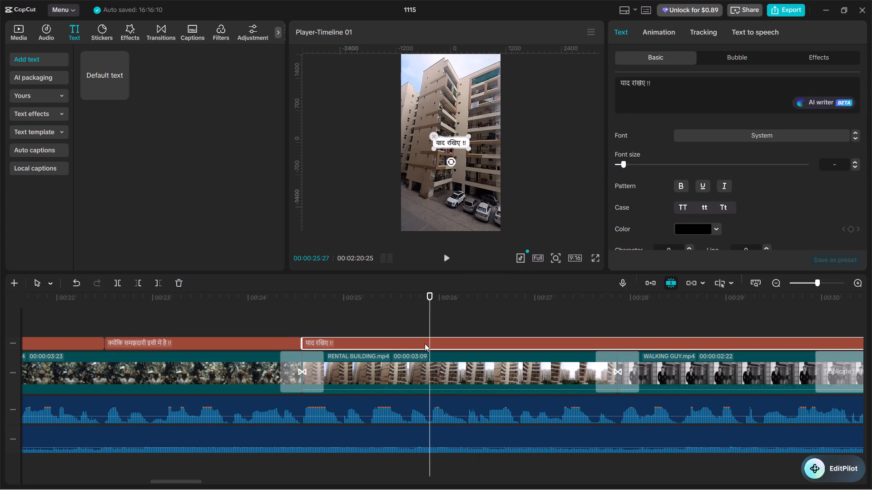
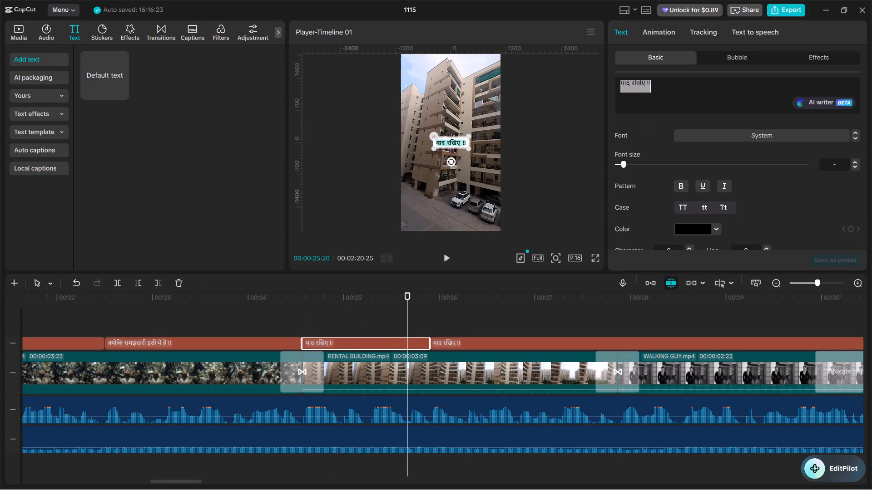
Replace the text of the selected "याद रखिए !!" caption over the RENTAL BUILDING clip with "आम के आम हों !!".
key(ctrl+v)
key(ctrl+BackSpace)
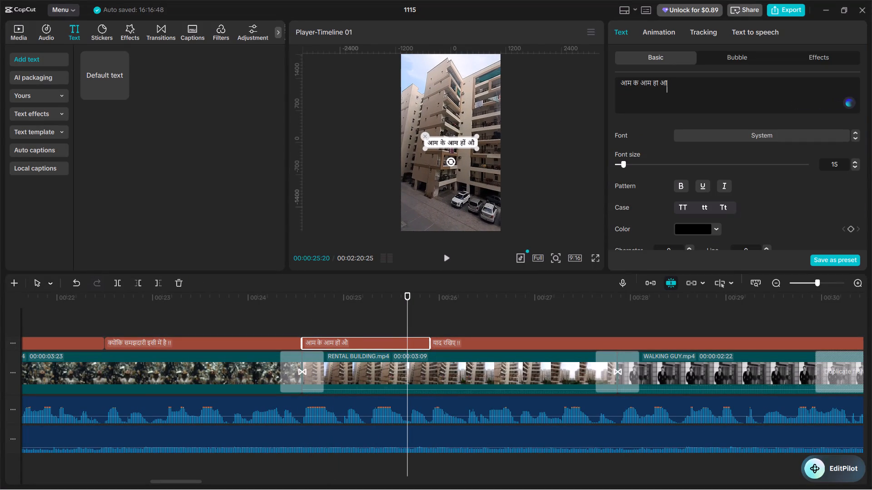
key(ctrl+BackSpace)
key(ctrl+BackSpace)
key(space)
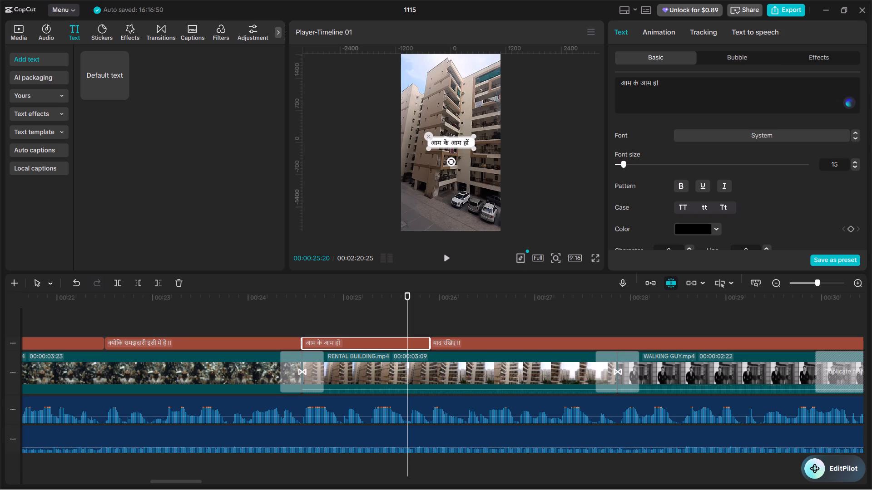
key(shift+exclam)
key(shift+exclam)
Set the font size of only the "!!" at the end of the "आम के आम हों !!" caption to 10.
double_click(663, 82)
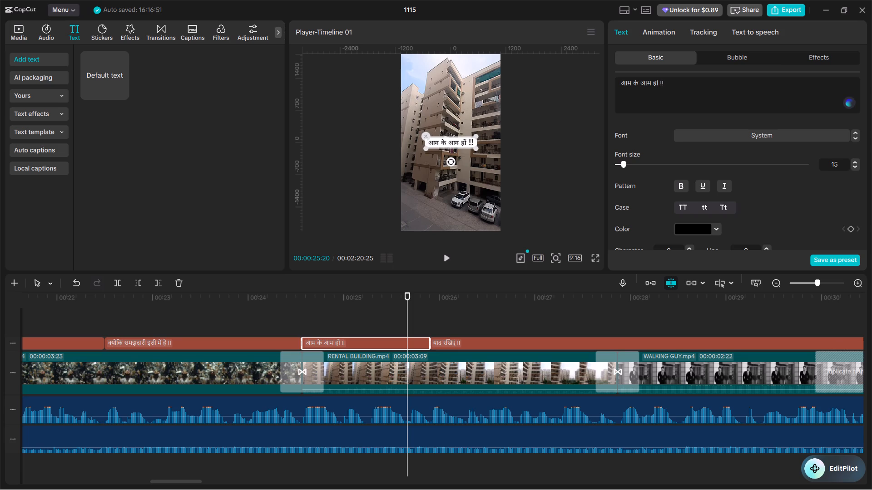
double_click(662, 83)
double_click(843, 164)
text(10)
key(Return)
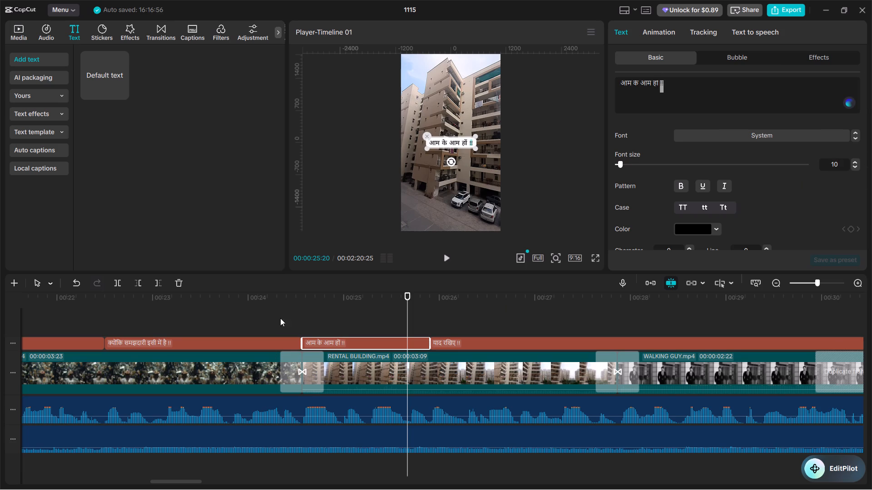
Play from the start of the "आम के आम हों !!" caption to the start of the WALKING GUY clip to check caption timing against the voice-over.
click(307, 320)
key(space)
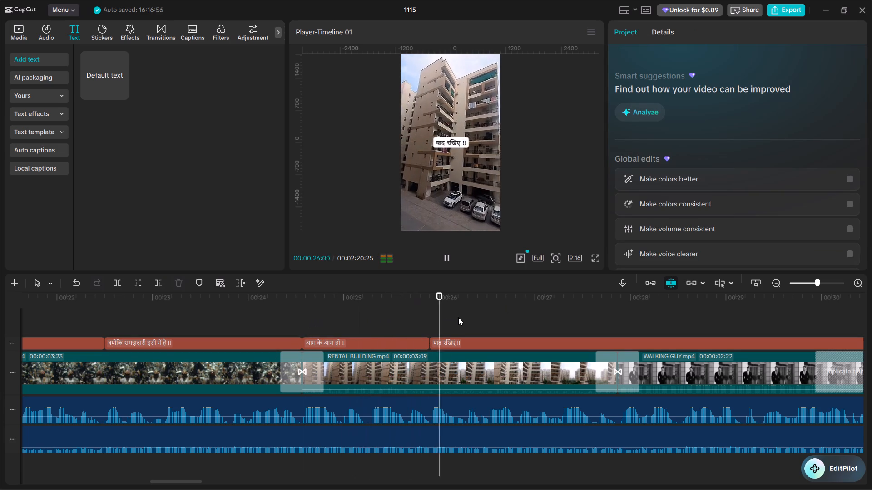
key(space)
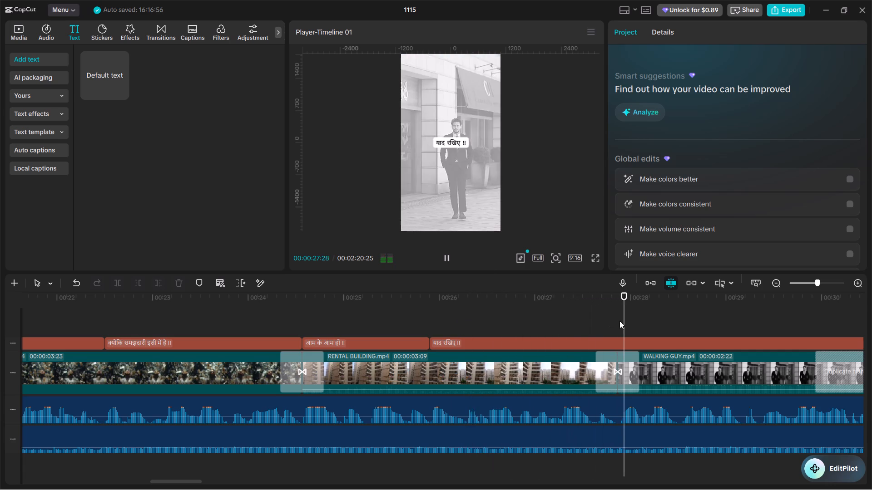
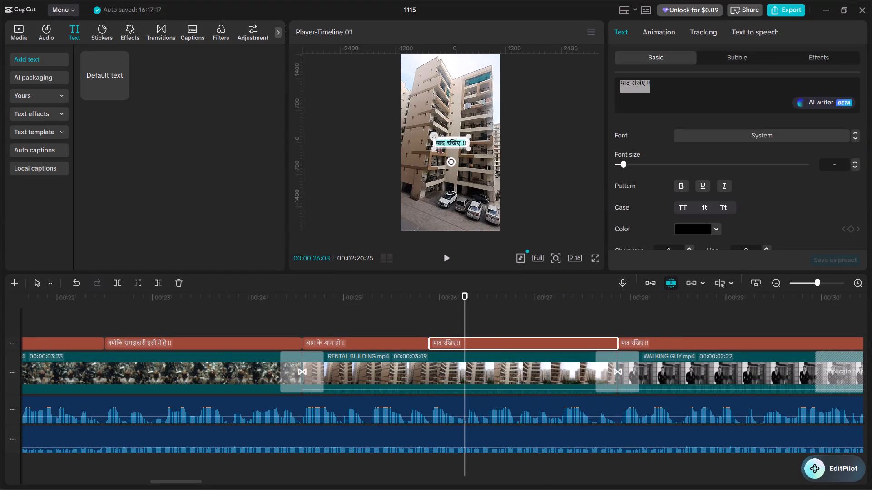
Replace the selected caption's text with "और गुठलियों के भी दाम हों !!", copying "हों" from the preceding caption.
key(ctrl+v)
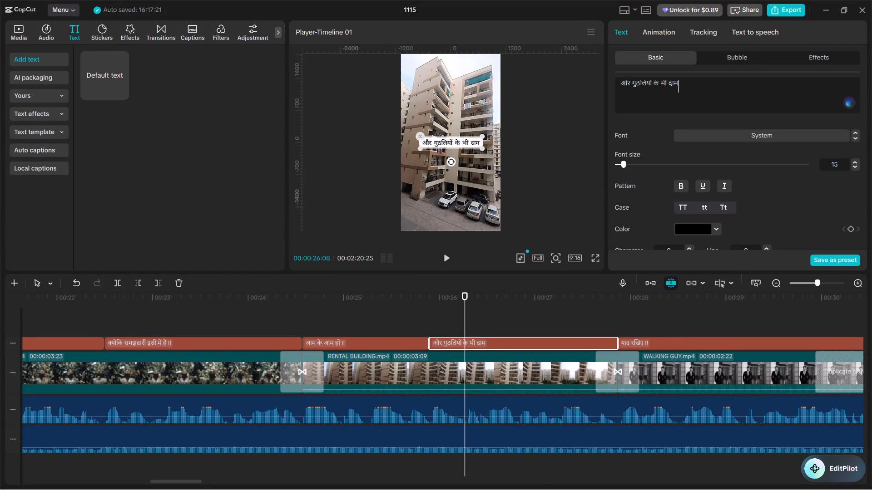
click(398, 313)
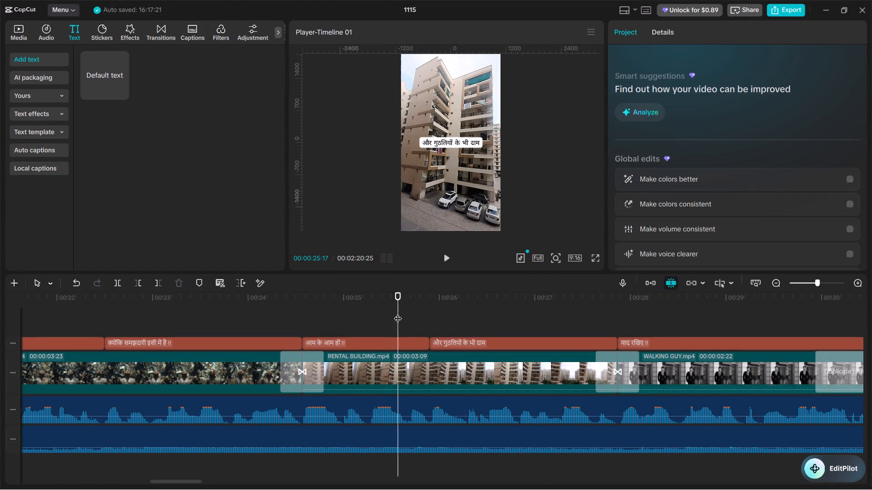
click(395, 340)
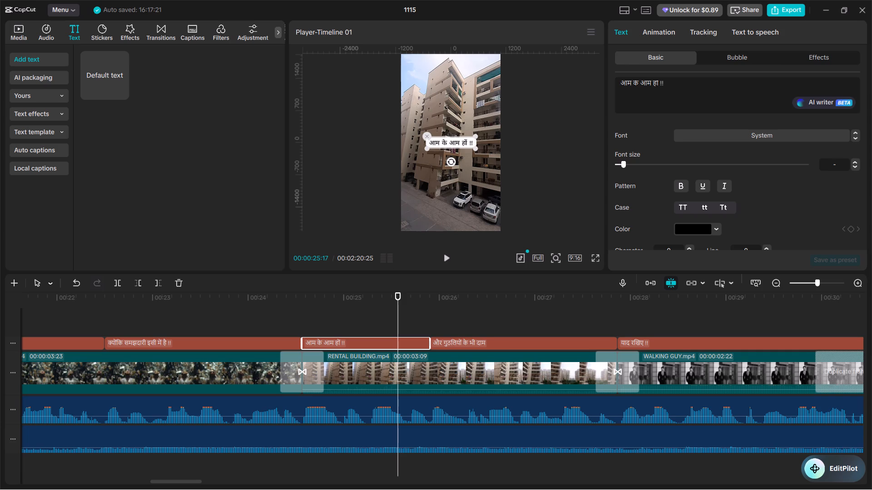
drag(653, 83, 657, 83)
key(ctrl+c)
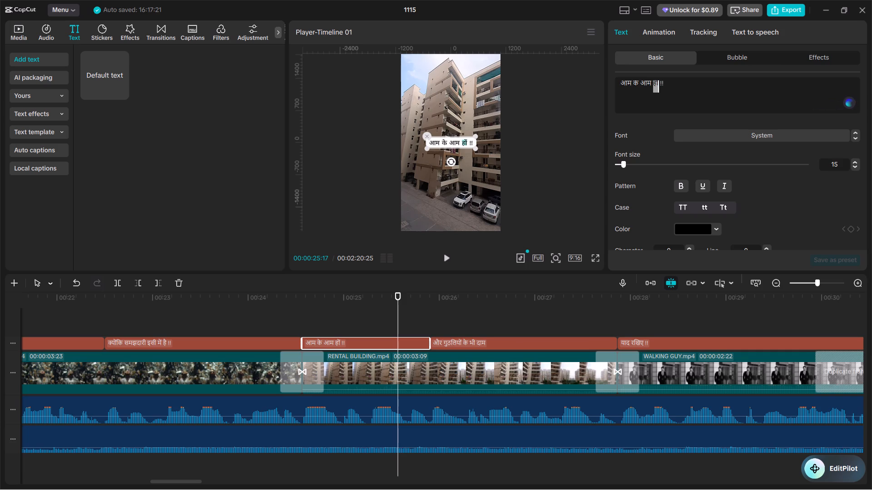
click(466, 333)
click(480, 342)
click(688, 89)
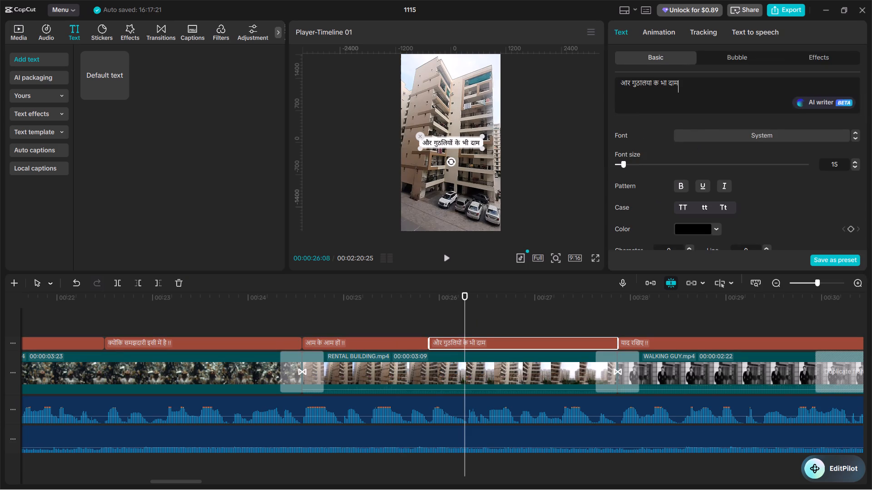
key(space)
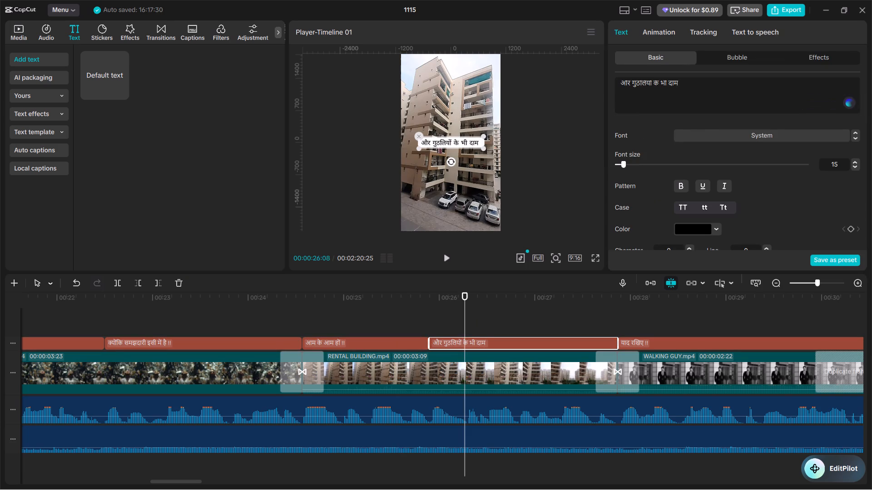
key(ctrl+v)
key(space)
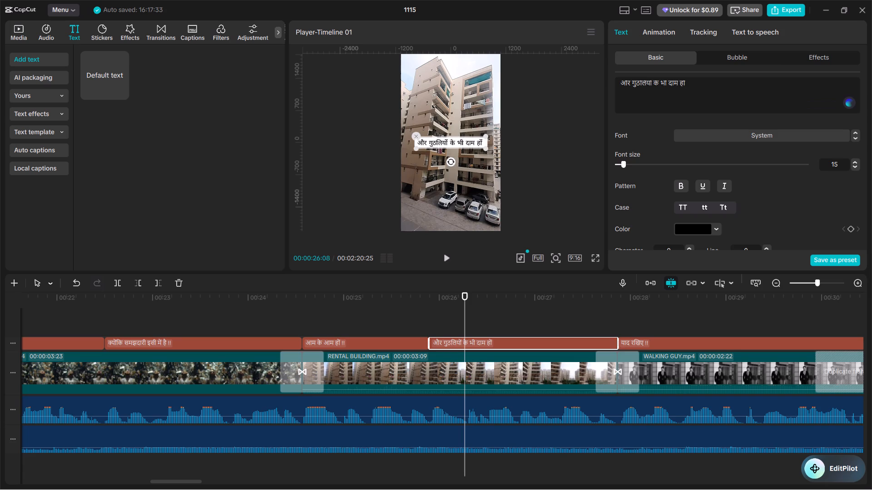
text(!!)
Set the font size of only the "!!" at the end of the "और गुठलियों के भी दाम हों !!" caption to 10.
double_click(690, 84)
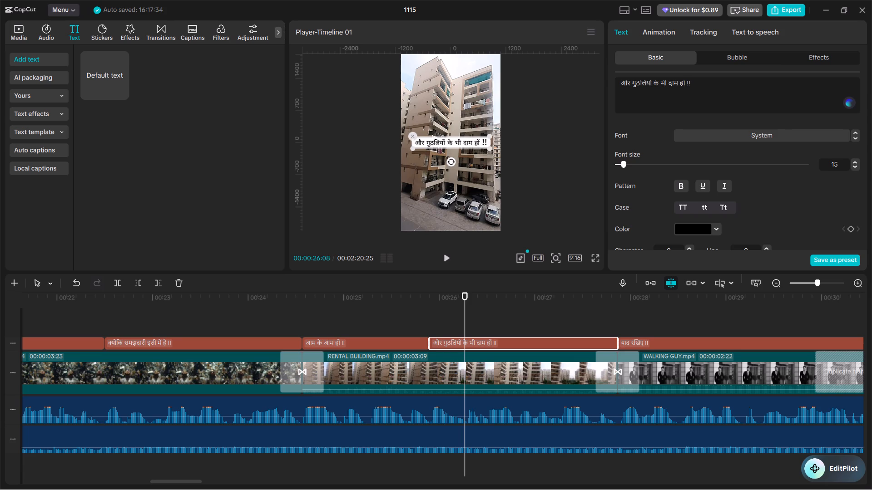
double_click(689, 84)
triple_click(854, 167)
double_click(854, 167)
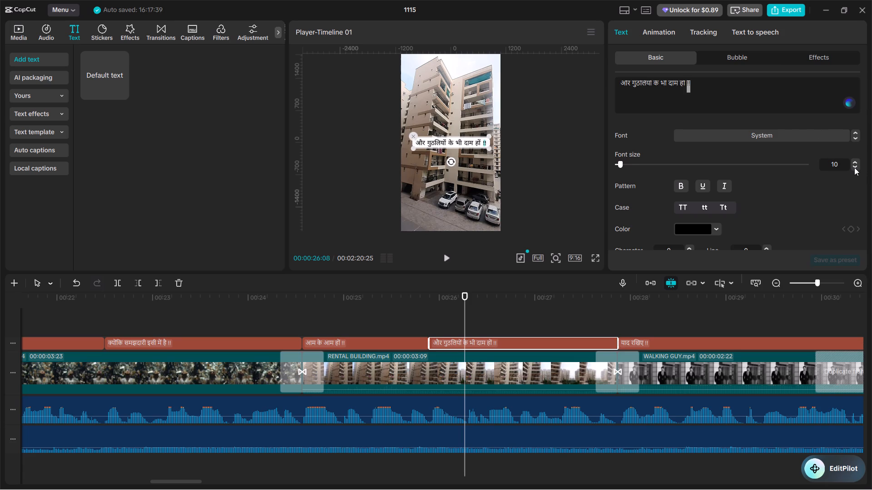
Play the "और गुठलियों के भी दाम हों !!" caption and the WALKING GUY clip to check caption timing against the voice-over.
click(431, 321)
drag(431, 321, 425, 328)
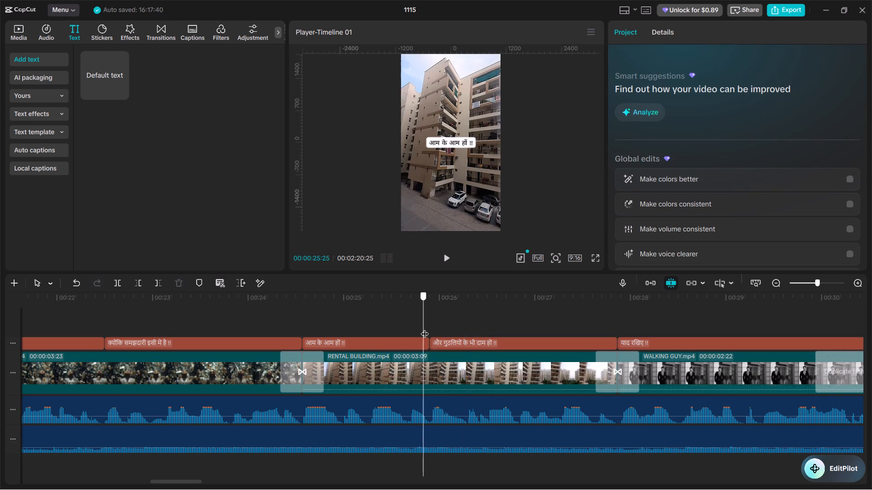
drag(425, 328, 433, 327)
key(space)
double_click(430, 317)
key(space)
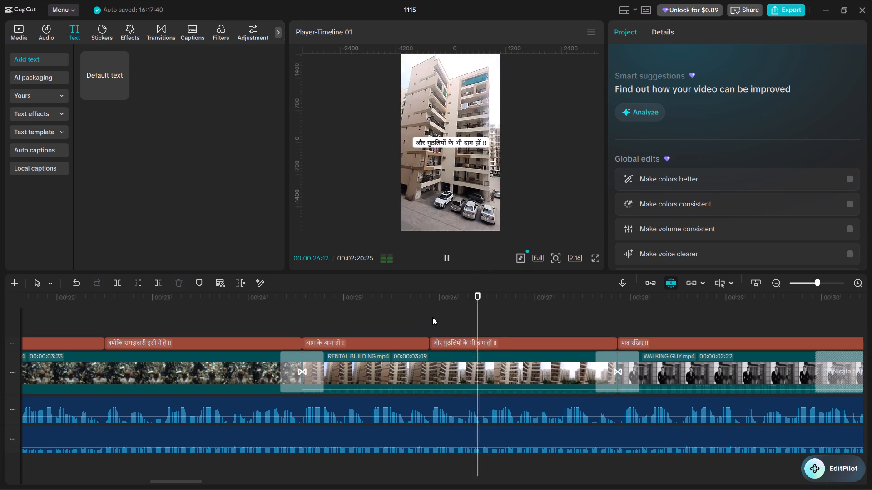
key(space)
click(624, 315)
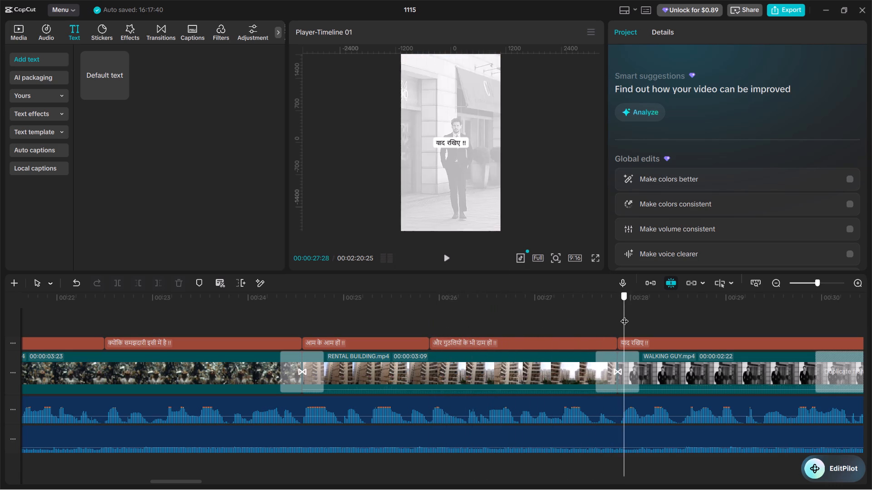
drag(624, 315, 617, 313)
alt+scroll(617, 313, down, 7)
key(space)
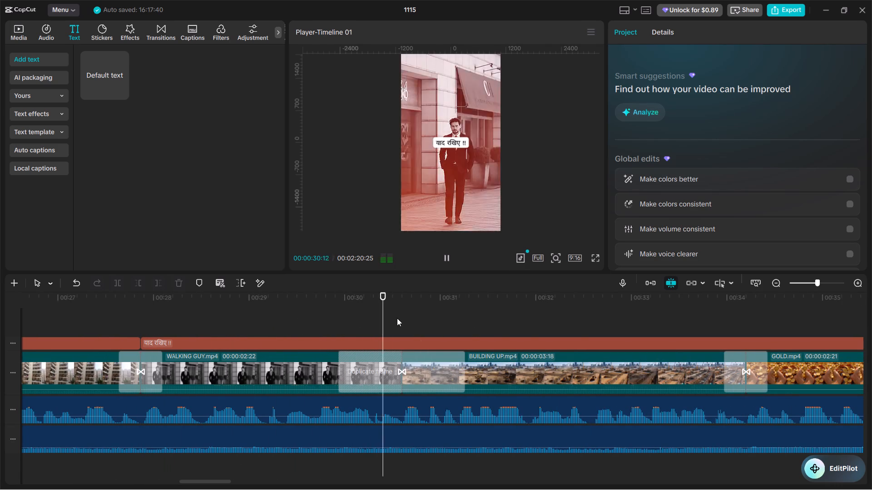
key(space)
Position the playhead at the cut between the WALKING GUY and BUILDING UP clips, over the long "याद रखिए !!" caption.
drag(401, 318, 401, 323)
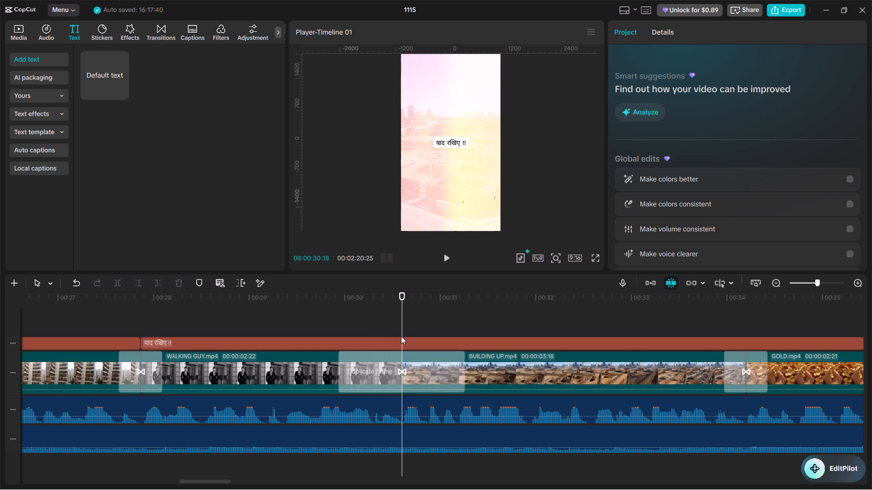
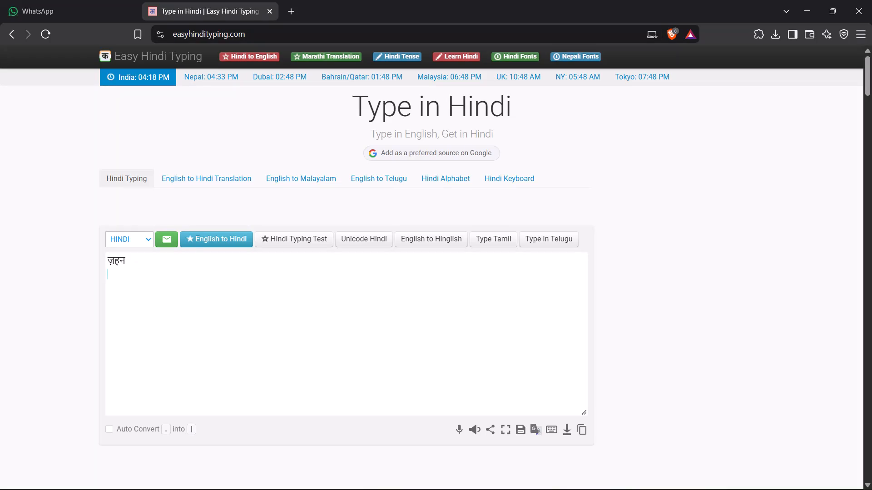
Review the alternative spellings suggested for "ज़हन" on the Hindi typing page.
click(107, 262)
click(114, 262)
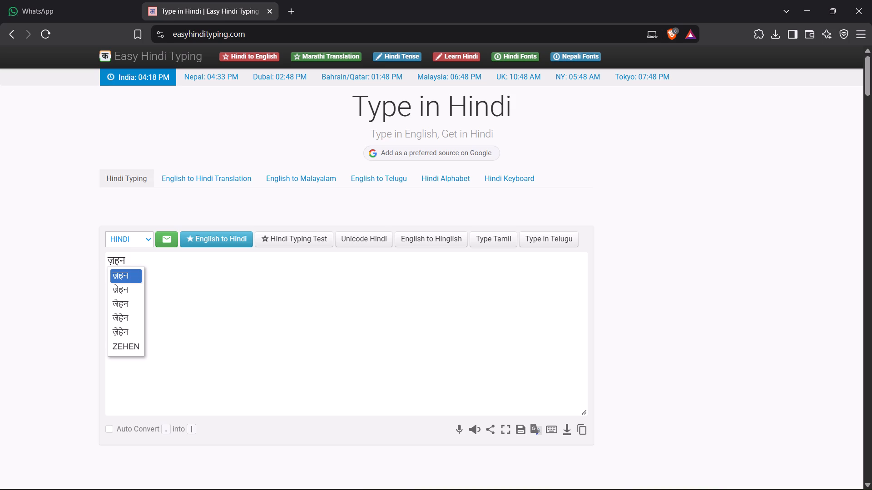
click(133, 259)
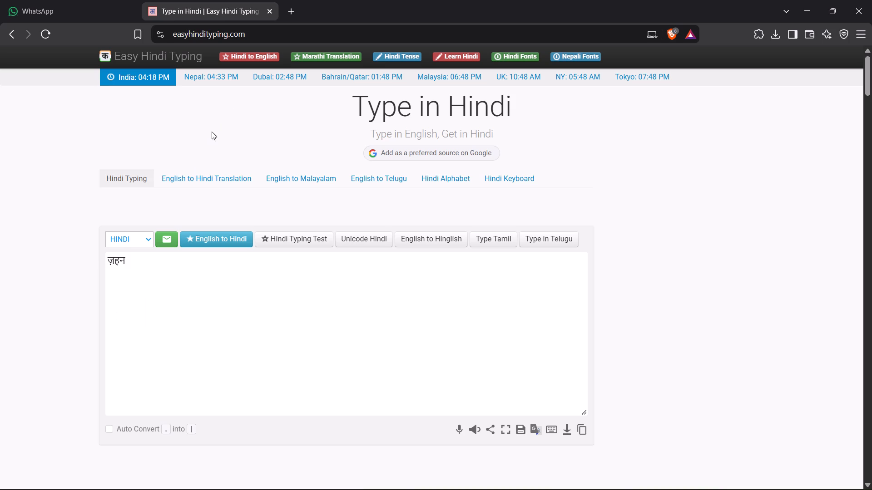
Search the web in a new tab for "ZEHEN IN HINDI" and copy the spelling "ज़ेहन" from the answer.
click(284, 12)
click(274, 38)
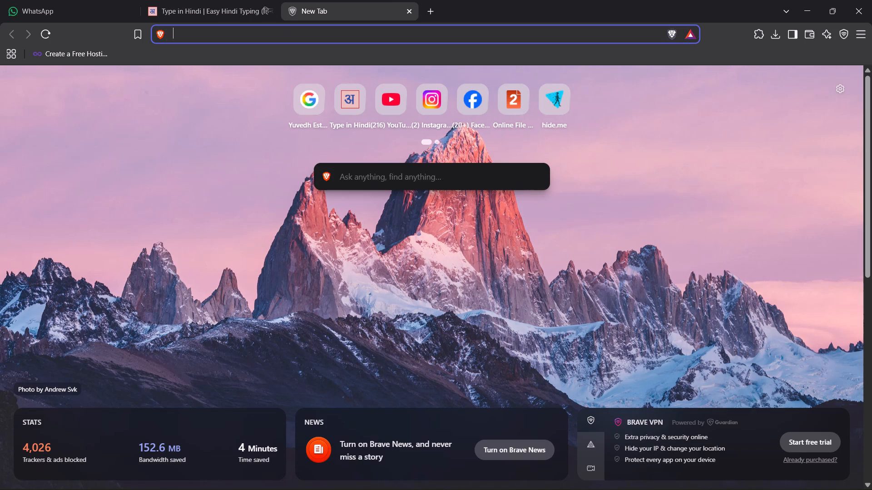
text(ZEHE)
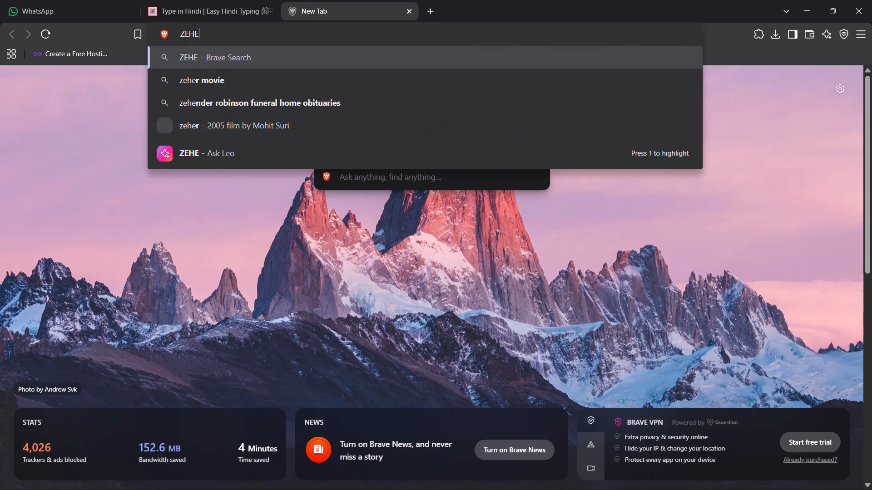
text(N IN HIN)
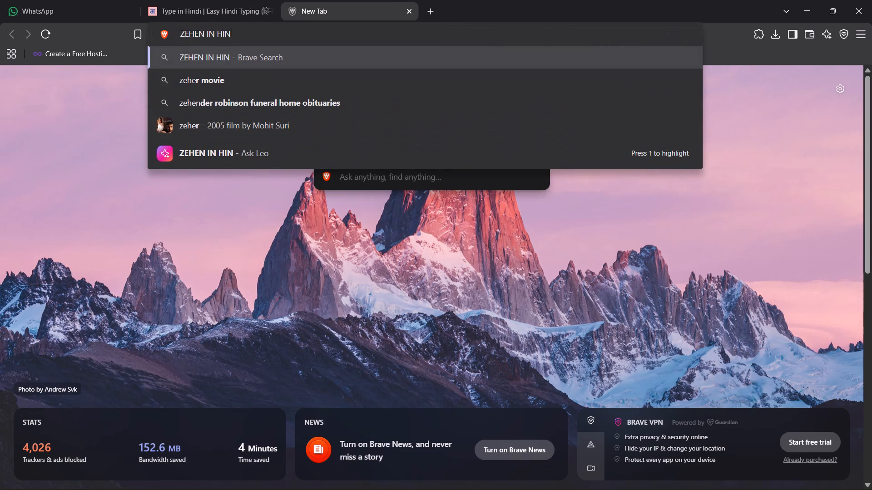
text(DI)
key(Return)
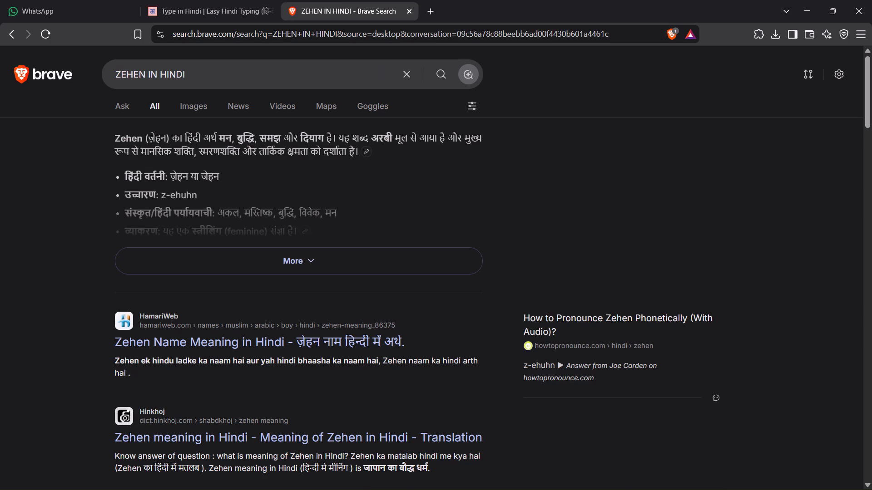
drag(148, 137, 159, 137)
drag(159, 137, 166, 137)
key(c)
Switch to CapCut and replace the text of the caption over the WALKING GUY clip with "एक बात हमेशा याद रखिए" from the clipboard history.
key(alt+Tab)
click(176, 324)
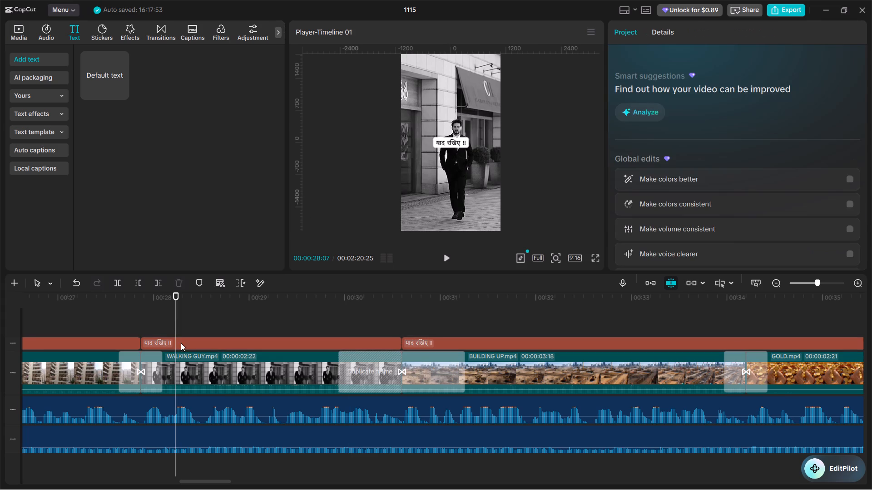
click(181, 343)
click(657, 83)
drag(656, 83, 618, 86)
click(140, 318)
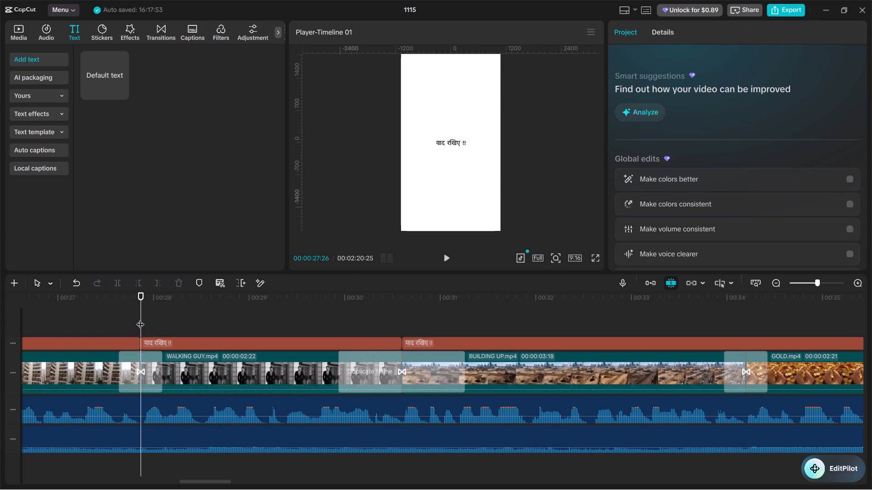
key(space)
key(space)
click(217, 342)
double_click(667, 84)
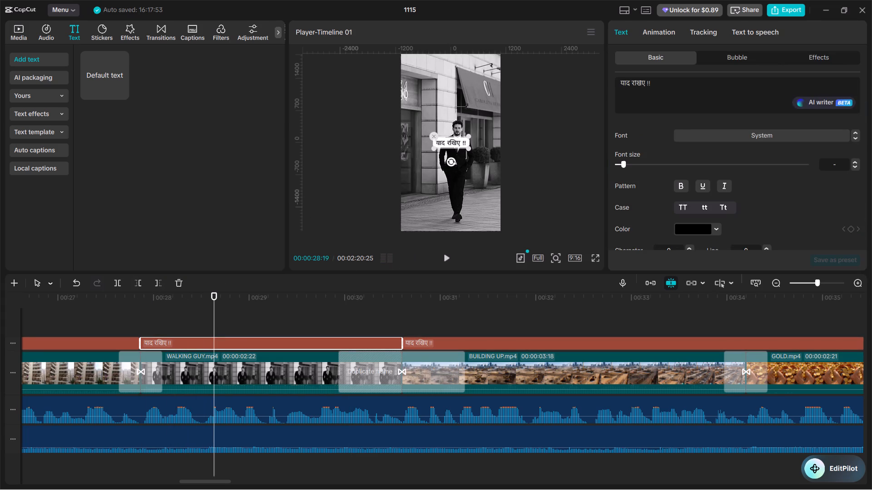
drag(664, 84, 614, 89)
key(super+v)
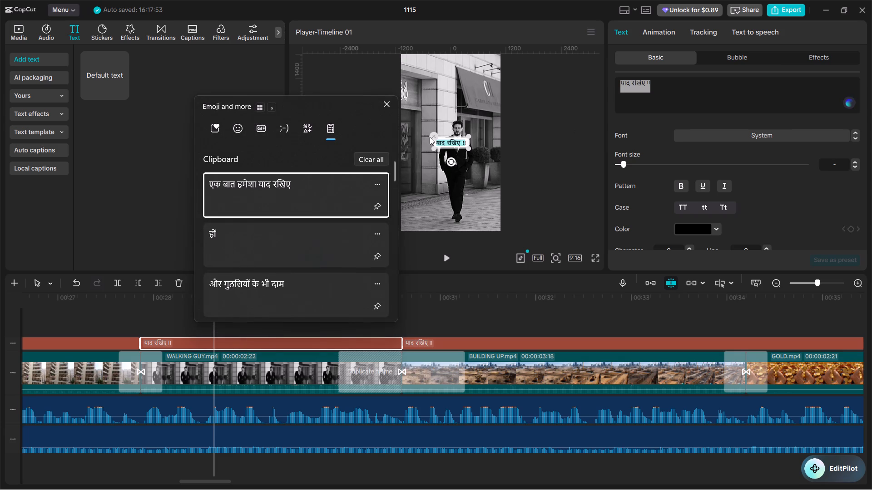
click(280, 197)
key(ctrl+v)
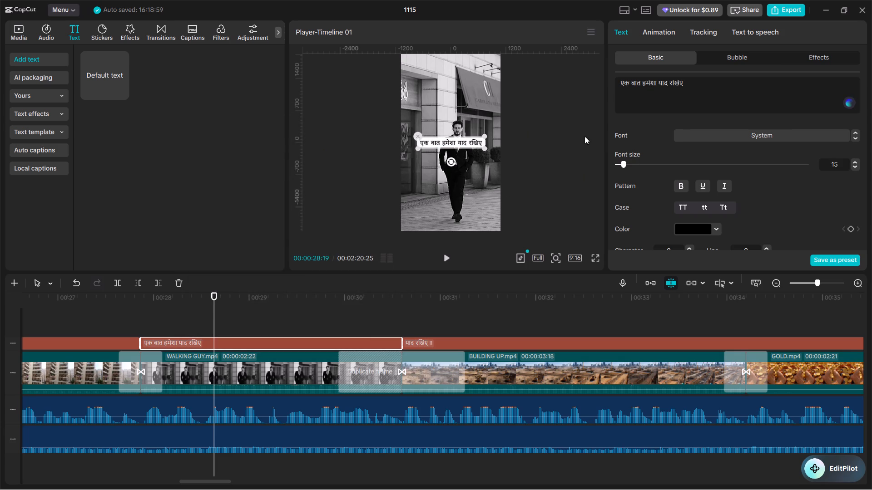
Play the "एक बात हमेशा याद रखिए" caption over the WALKING GUY clip to check its wording against the voice-over.
click(178, 315)
key(space)
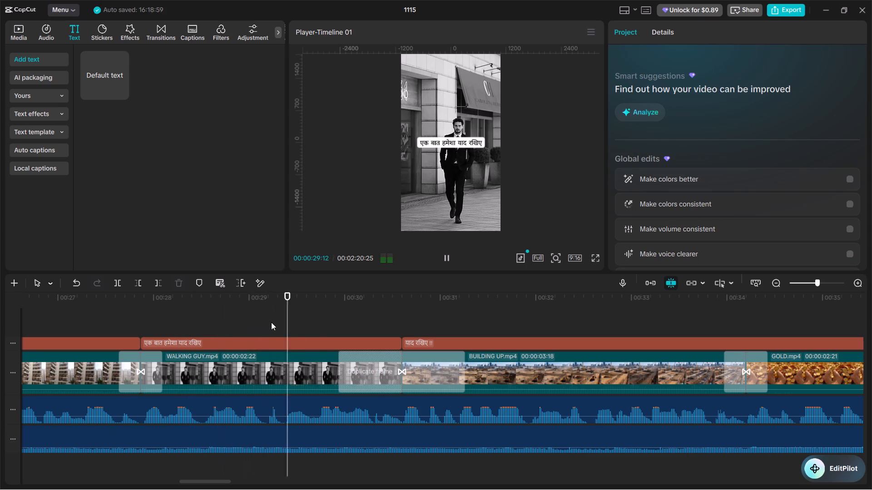
key(space)
click(342, 323)
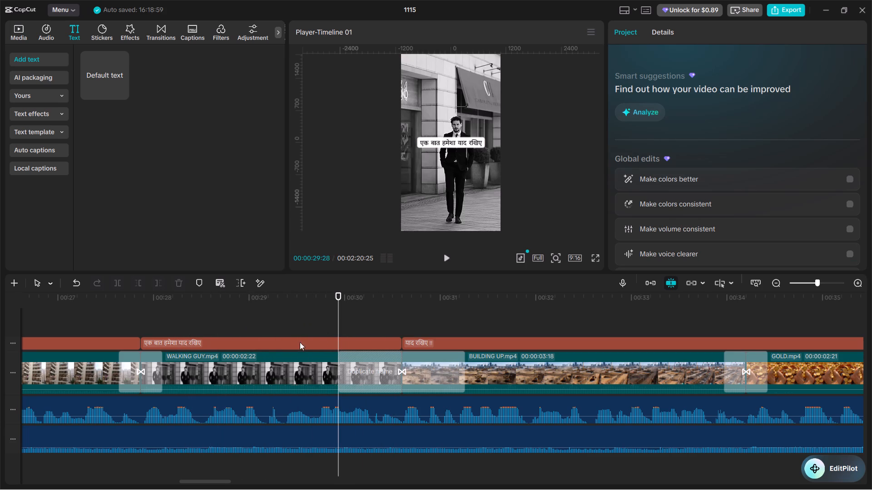
click(292, 345)
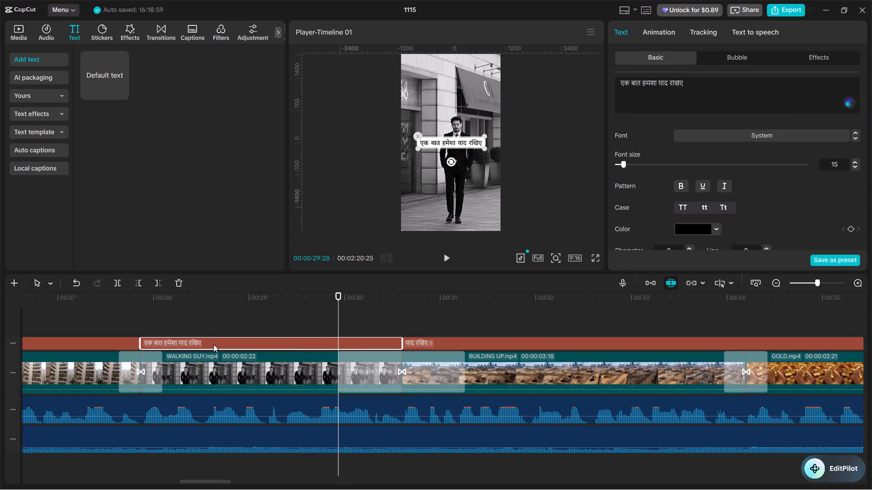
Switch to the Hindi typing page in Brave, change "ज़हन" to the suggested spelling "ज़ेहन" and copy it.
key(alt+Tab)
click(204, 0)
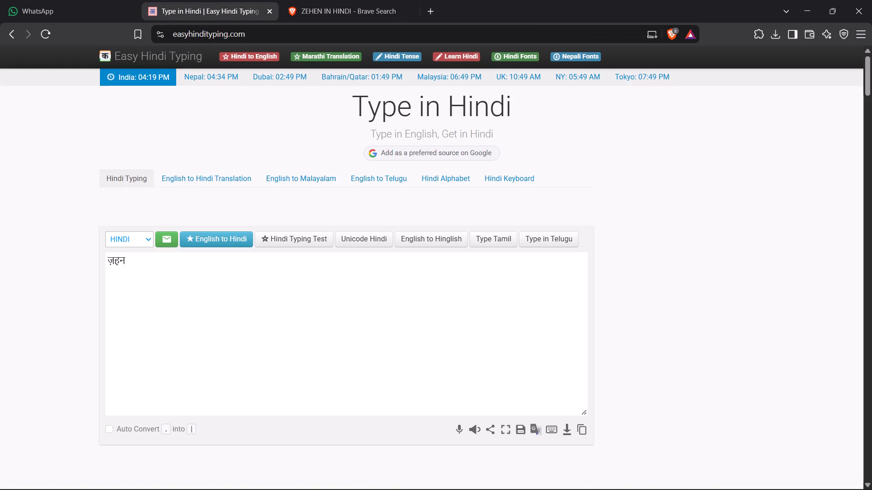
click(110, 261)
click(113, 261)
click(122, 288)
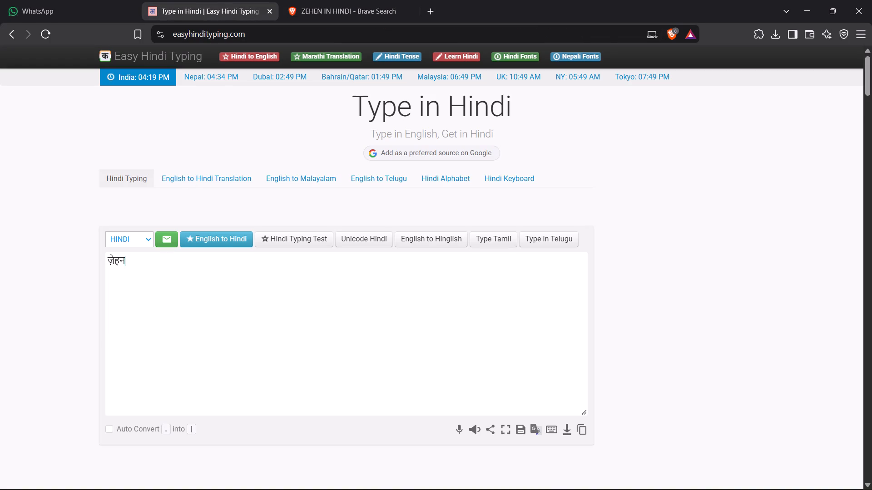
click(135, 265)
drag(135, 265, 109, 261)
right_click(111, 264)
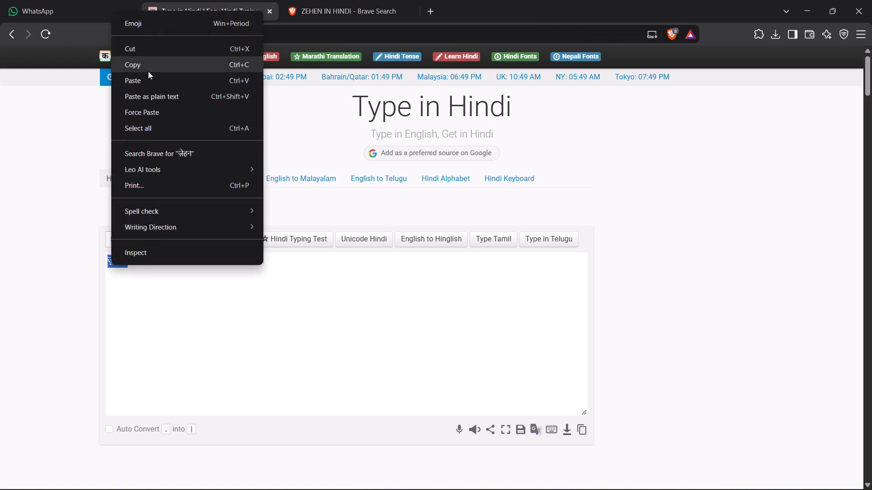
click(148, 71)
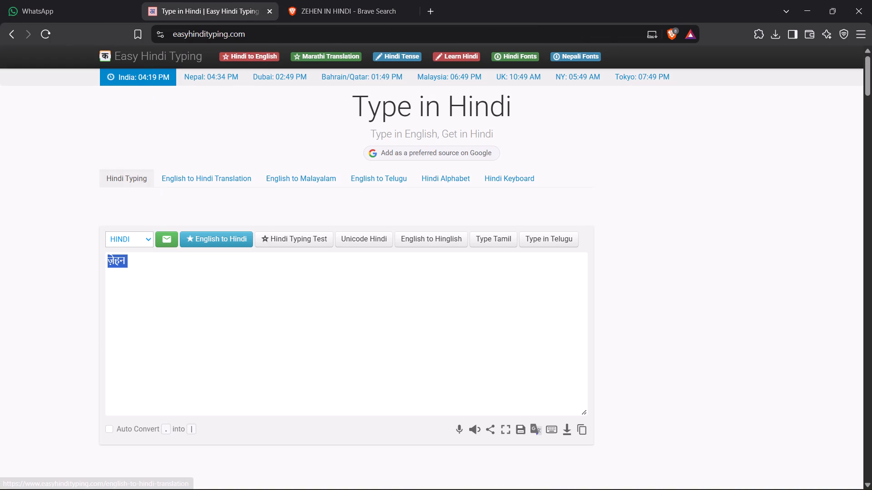
Replace the text on the Hindi typing page with "अपने ज़ेहन में रखिए", choosing the "ज़ेहन" spelling, and copy the phrase.
text(APNE)
key(space)
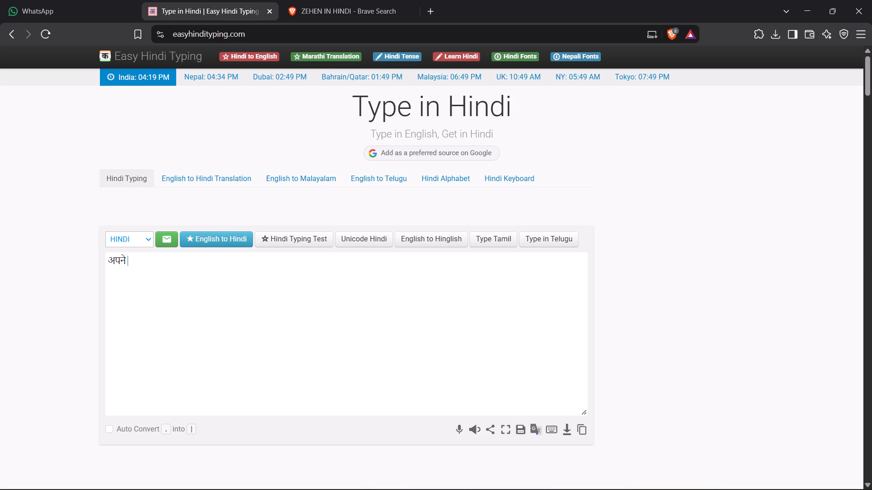
text(ME)
key(BackSpace)
key(BackSpace)
text(ZEHEN ME RAKHIE)
key(Return)
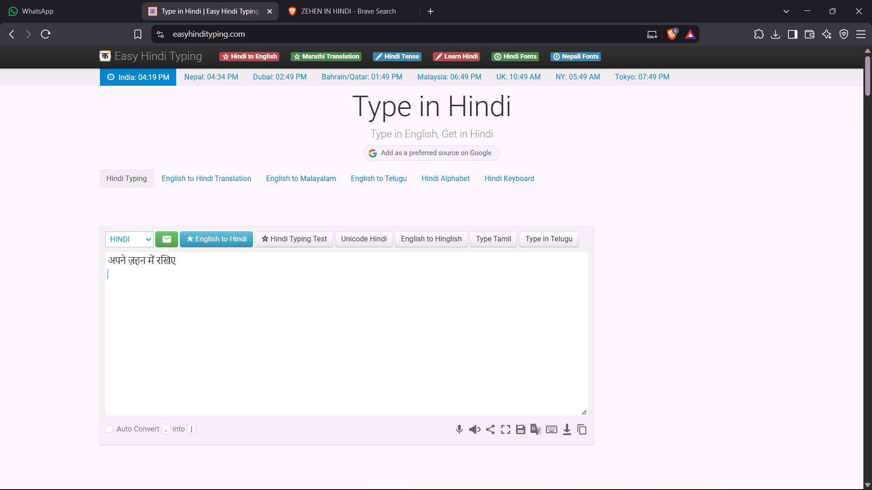
click(137, 260)
click(153, 289)
drag(181, 262, 95, 260)
right_click(147, 262)
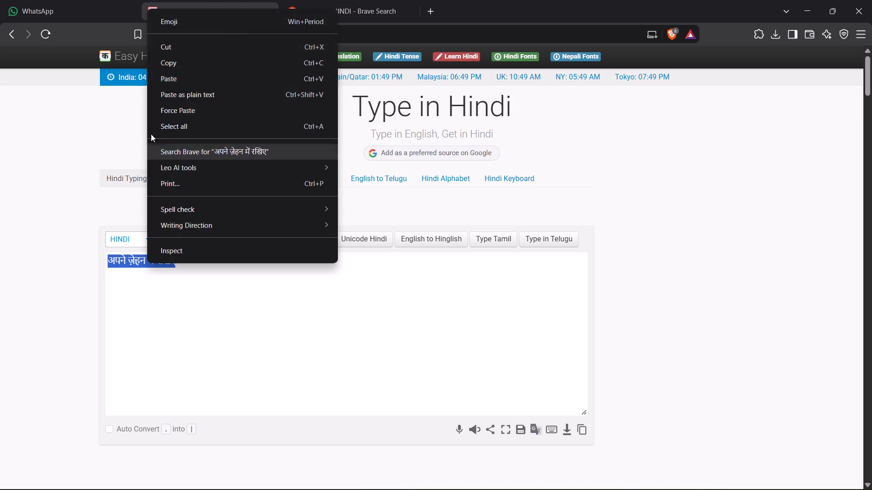
click(183, 62)
Switch to CapCut and change the WALKING GUY caption to "एक बात हमेशा अपने ज़ेहन में रखिए !!", using the copied phrase in place of "याद".
key(alt+Tab)
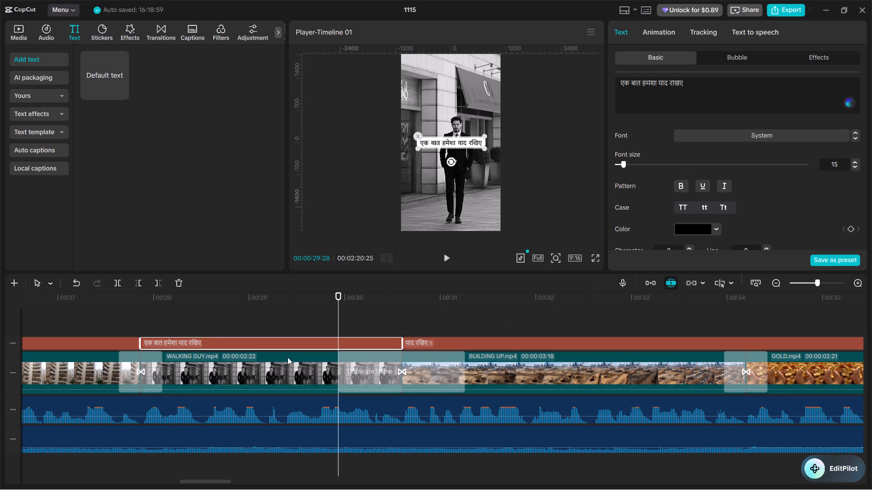
drag(698, 86, 641, 83)
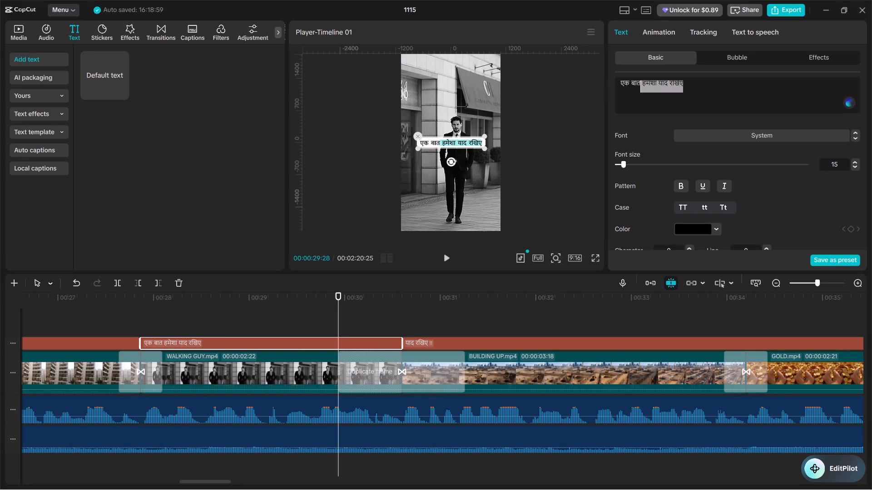
drag(641, 83, 658, 84)
click(668, 83)
double_click(661, 83)
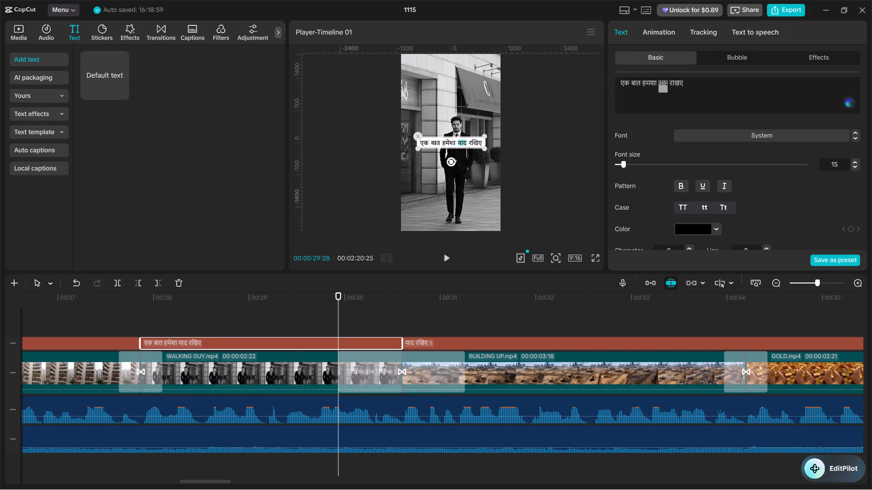
key(ctrl+v)
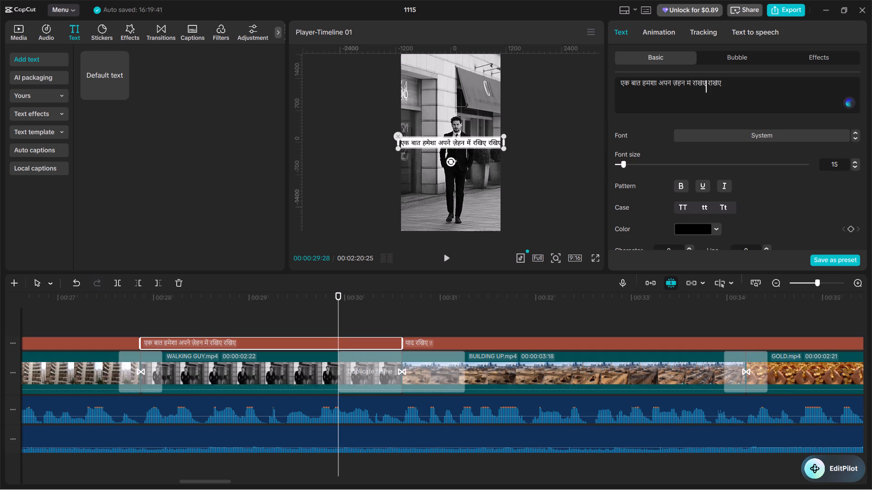
drag(722, 82, 708, 84)
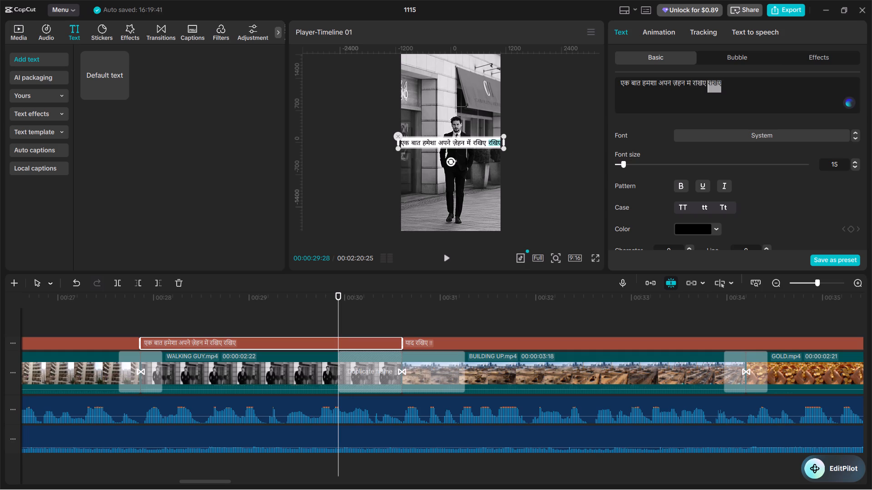
key(BackSpace)
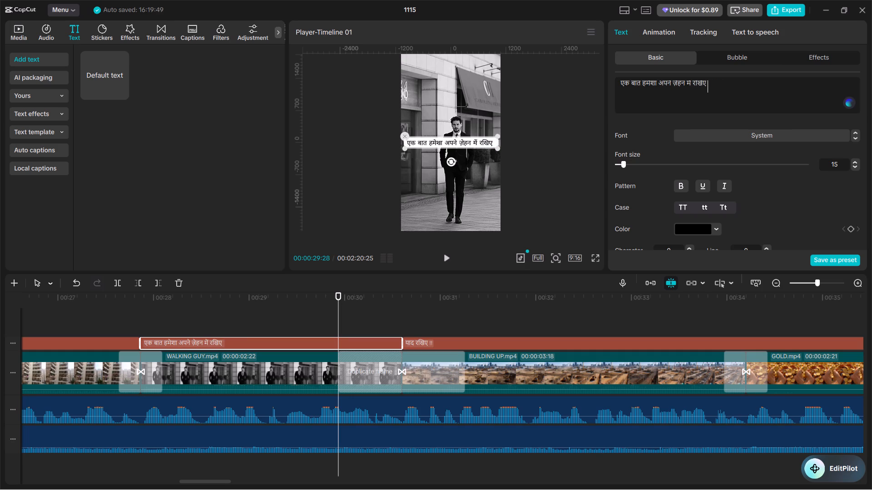
key(BackSpace)
key(space)
key(shift+exclam)
key(shift+exclam)
Set the font size of only the "!!" at the end of the "एक बात हमेशा अपने ज़ेहन में रखिए !!" caption to 10.
double_click(708, 82)
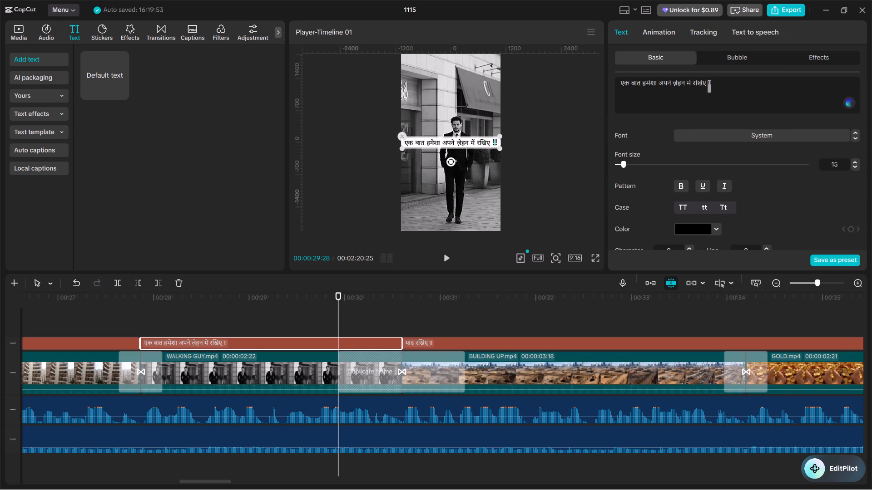
double_click(837, 162)
key(1)
key(0)
key(Return)
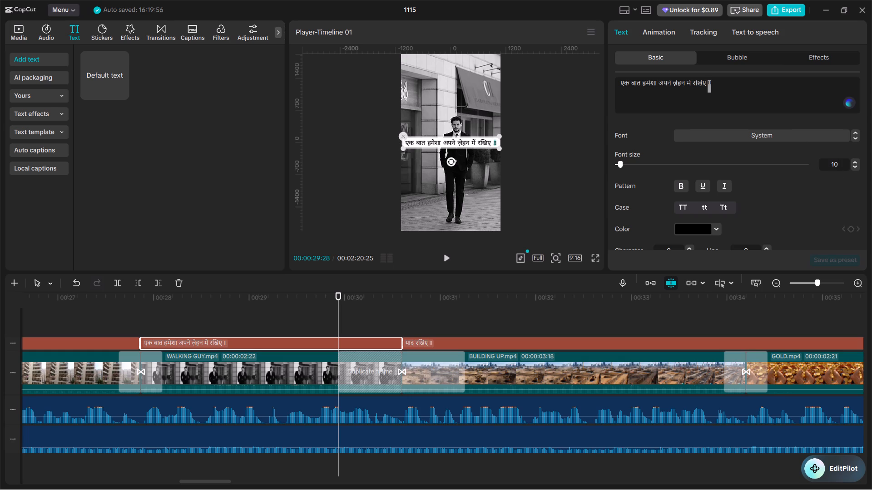
Play back the WALKING GUY caption from its start into the BUILDING UP clip to check it against the voice-over.
click(143, 322)
key(space)
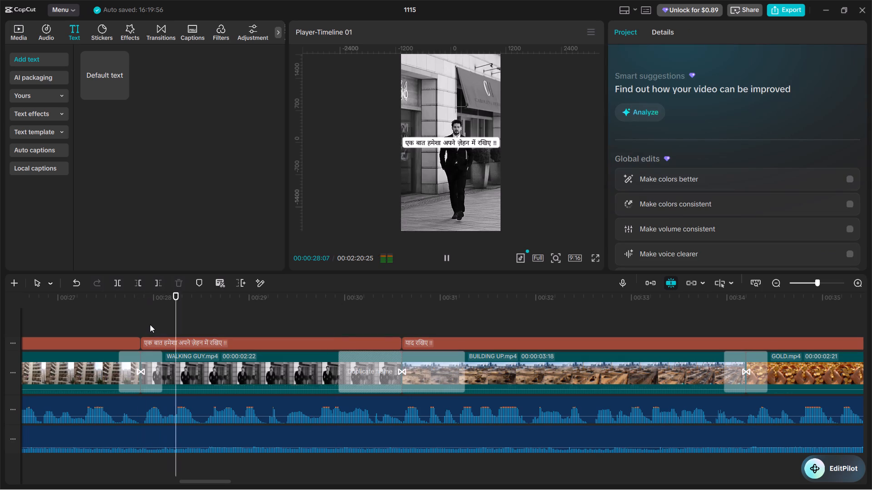
key(space)
key(space)
click(172, 323)
drag(172, 323, 149, 324)
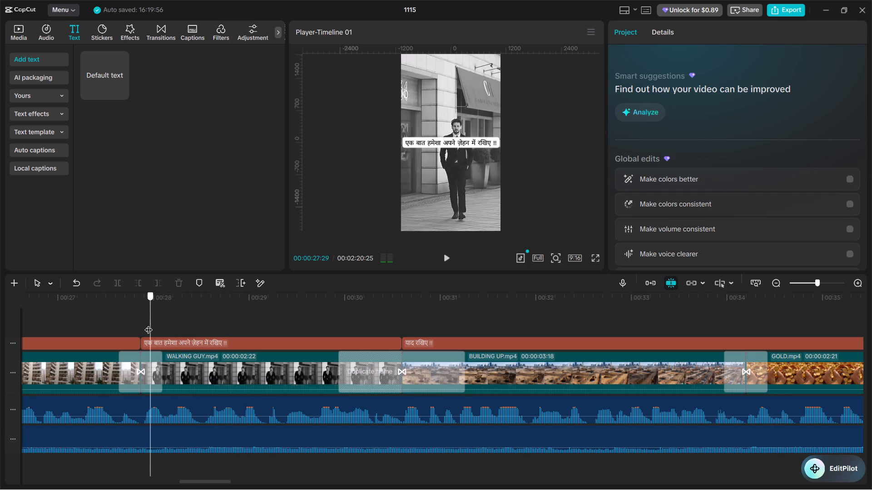
drag(149, 324, 141, 325)
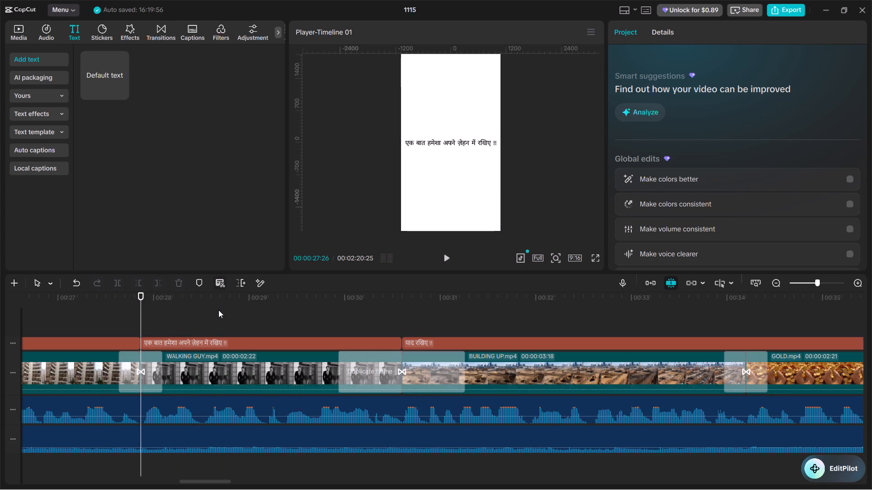
key(space)
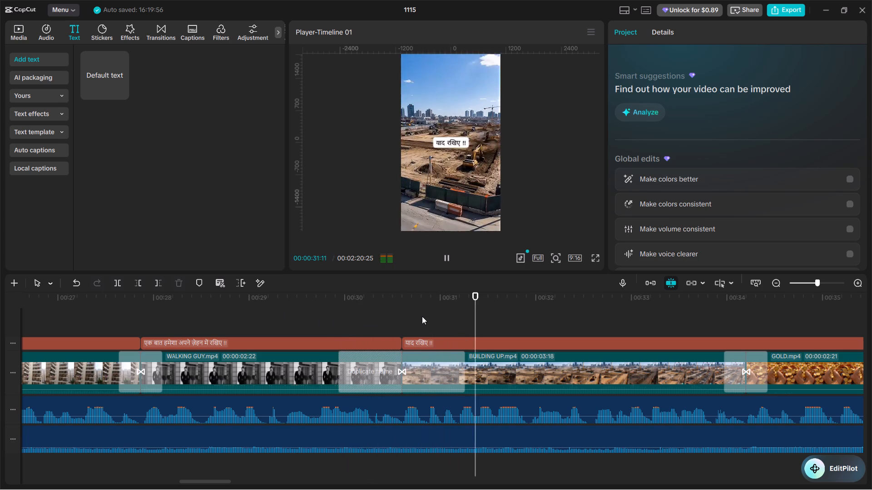
key(space)
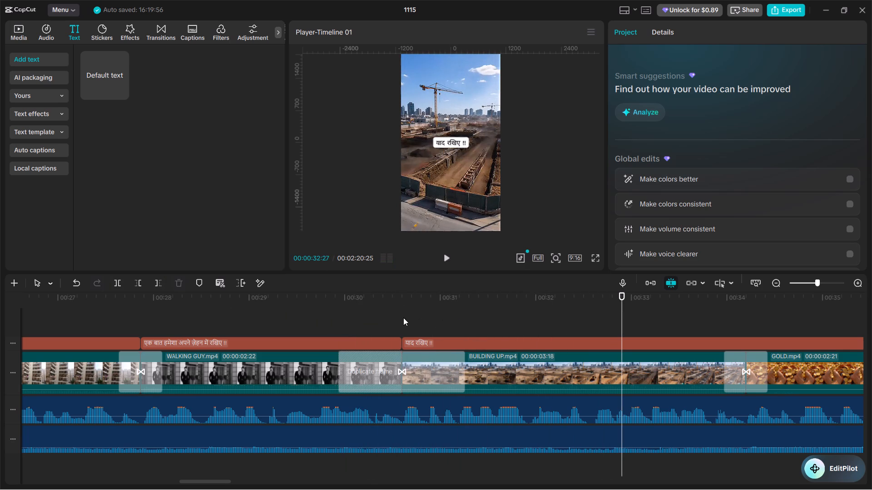
Listen to the voice-over from the start of the BUILDING UP clip and split the "याद रखिए !!" caption at 00:00:32:17.
click(403, 318)
alt+scroll(405, 321, down, 5)
alt+scroll(398, 323, up, 2)
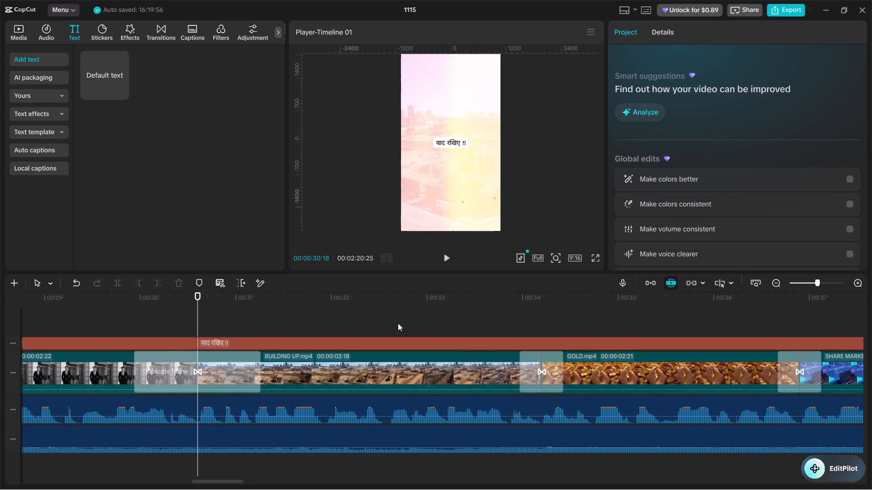
key(space)
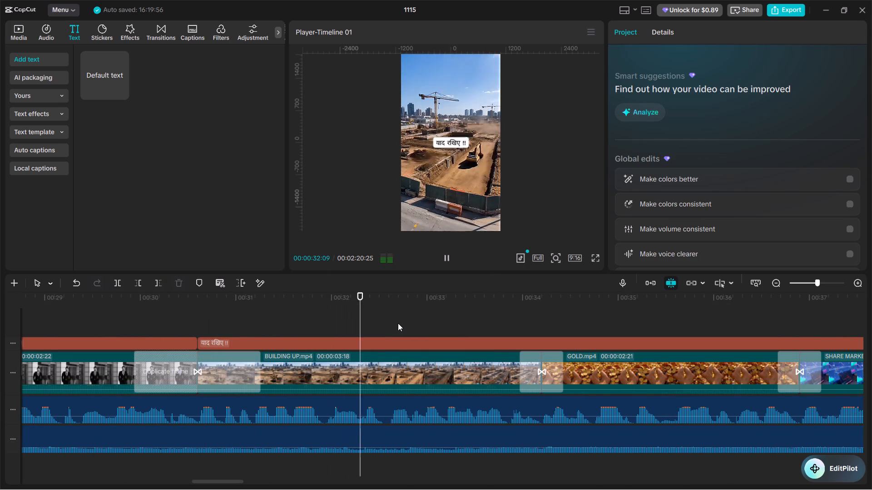
click(388, 320)
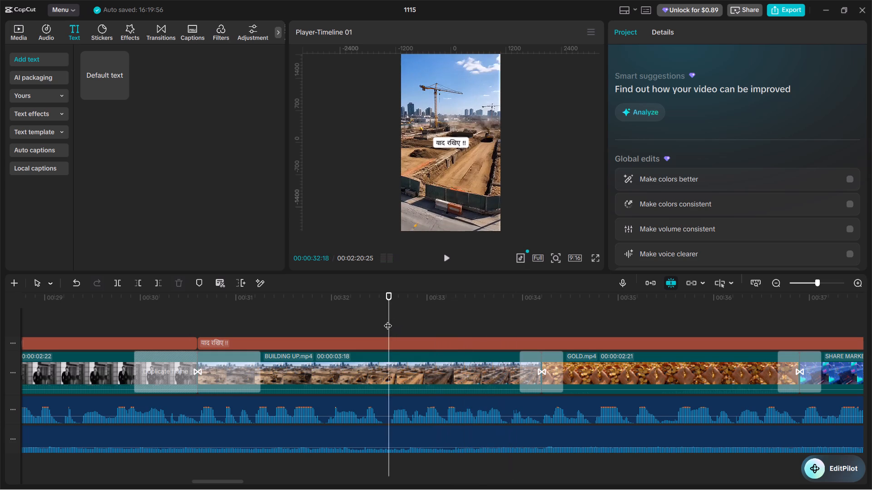
click(388, 320)
key(space)
click(385, 319)
drag(385, 319, 203, 322)
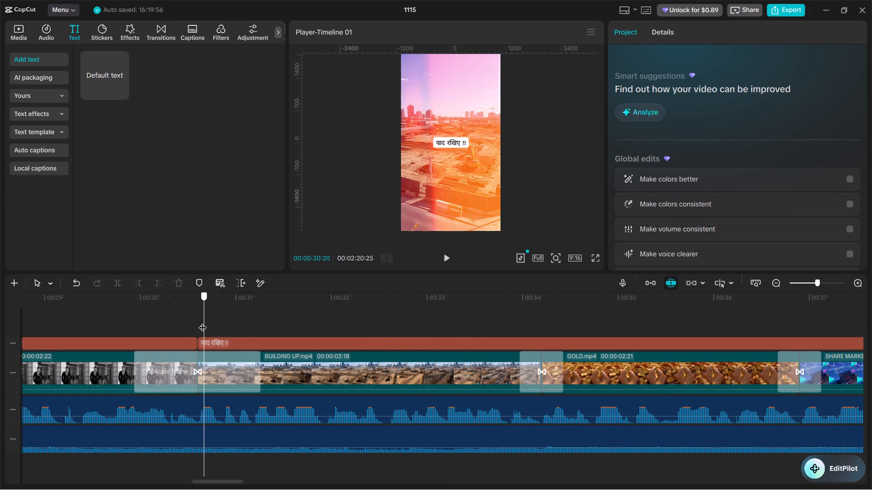
drag(203, 322, 198, 320)
key(space)
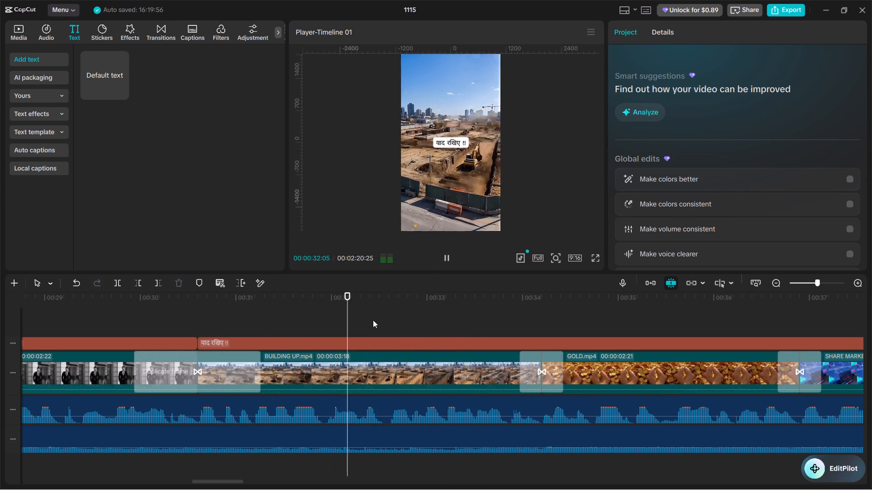
key(space)
click(377, 343)
key(ctrl+b)
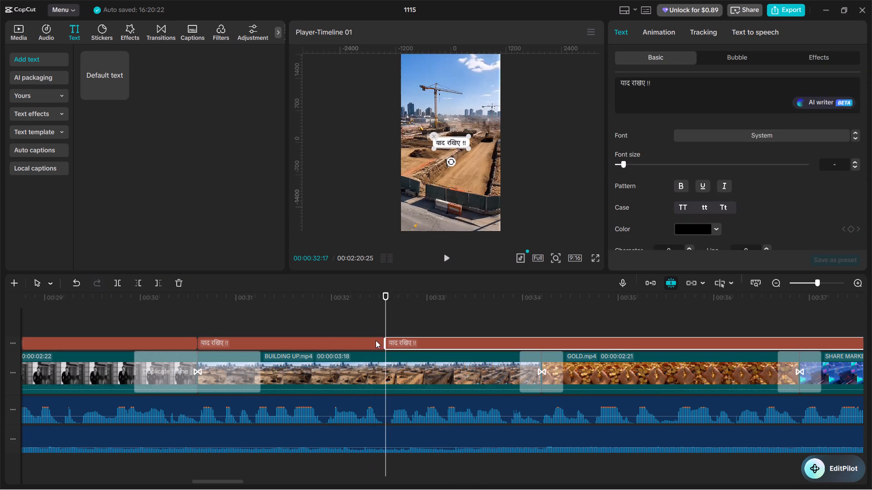
Select the "याद रखिए !!" caption piece before the split, over the first part of the BUILDING UP clip.
click(331, 337)
click(330, 341)
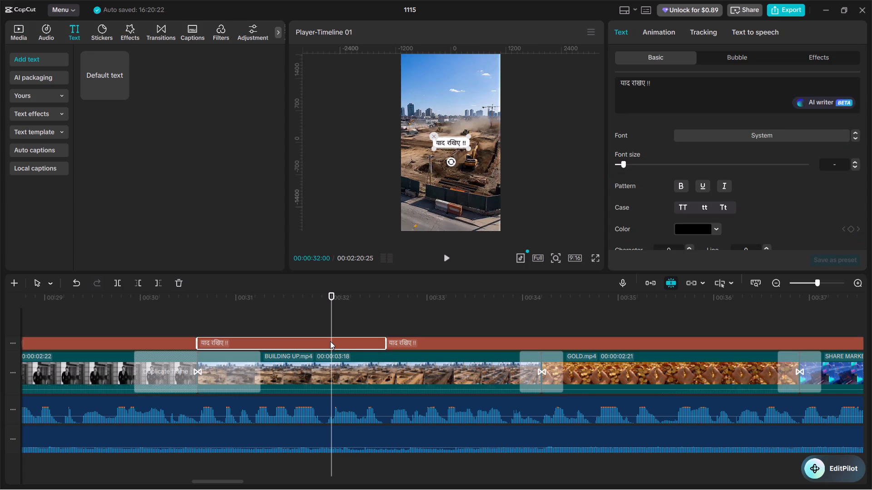
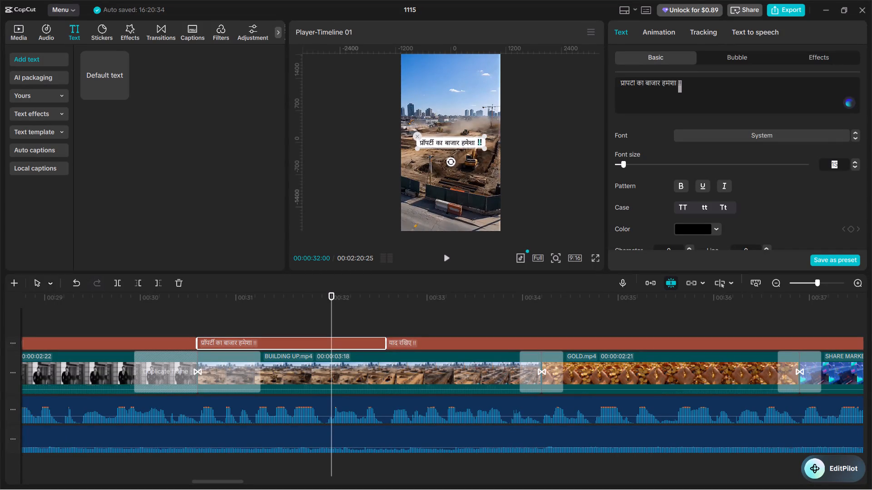
Set the font size of only the "!!" at the end of the "प्रॉपर्टी का बाजार हमेशा !!" caption to 10.
text(10)
key(Return)
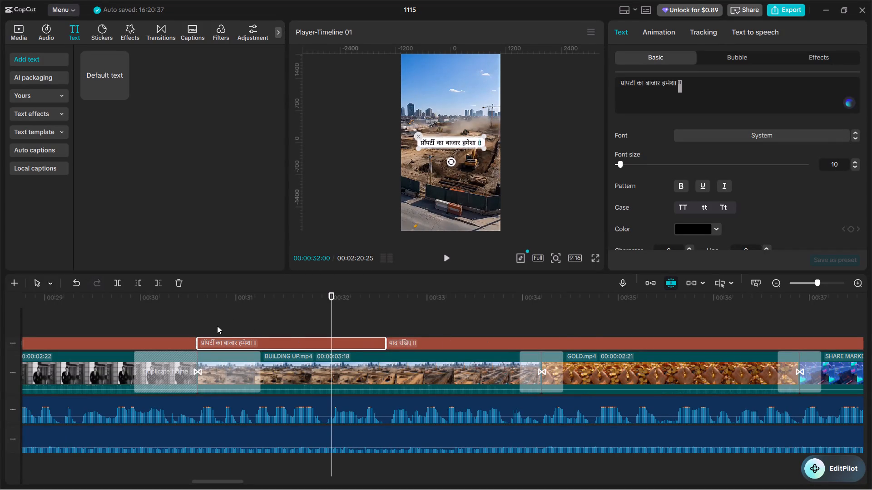
Play back the "प्रॉपर्टी का बाजार हमेशा !!" caption from its start into the following "याद रखिए !!" caption to check the voice-over timing.
click(217, 326)
drag(217, 326, 203, 327)
key(space)
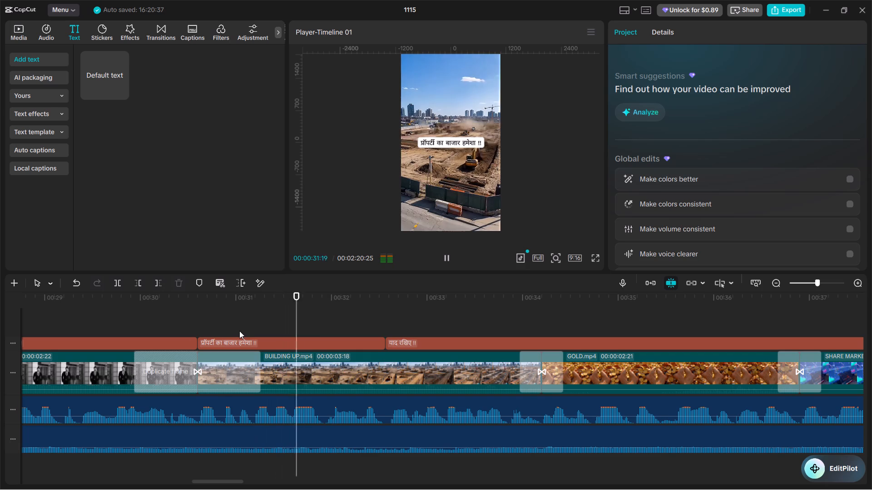
key(space)
key(space)
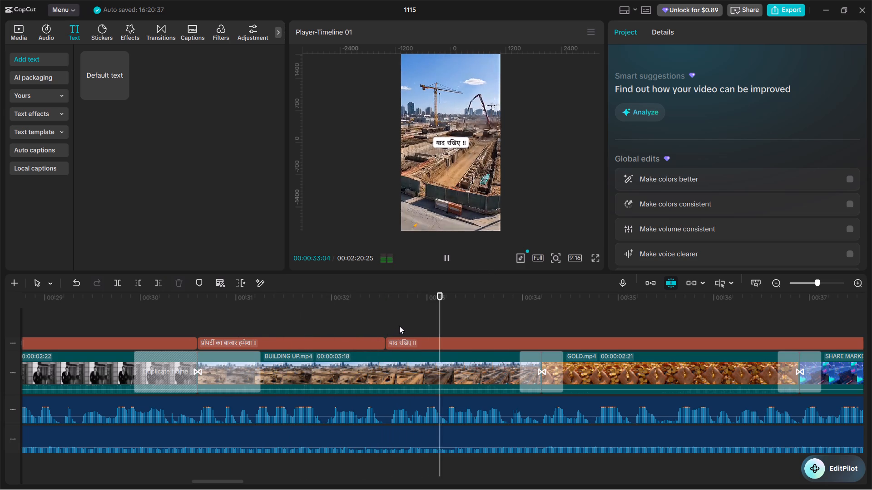
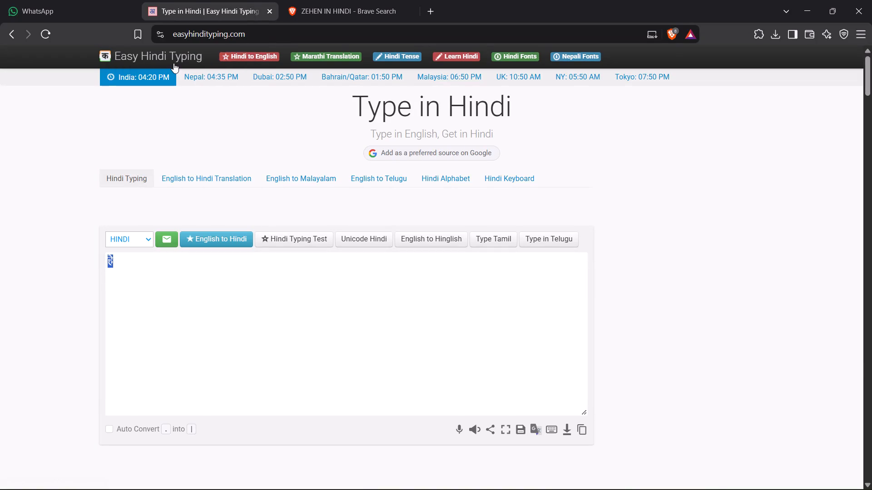
Switch to CapCut and complete the caption with the copied "है" and exclamation marks so it reads "एक जैसा नहीं रहता है !!".
key(alt+Tab)
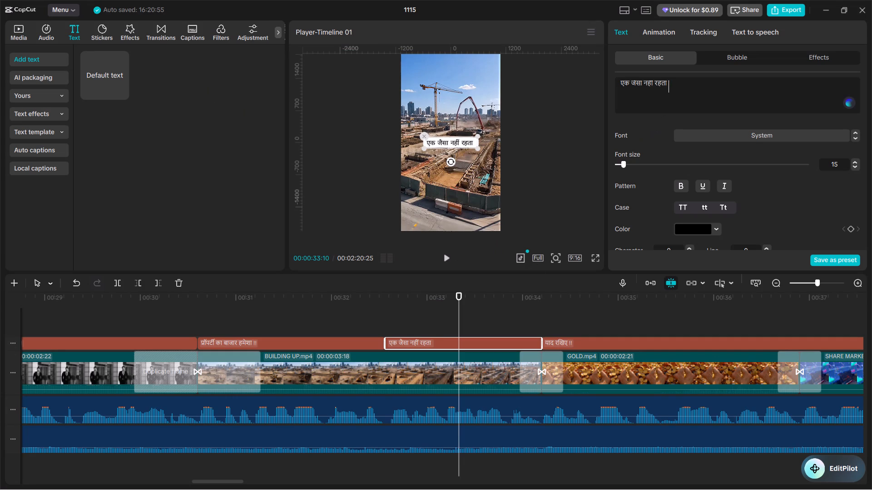
key(ctrl+v)
key(space)
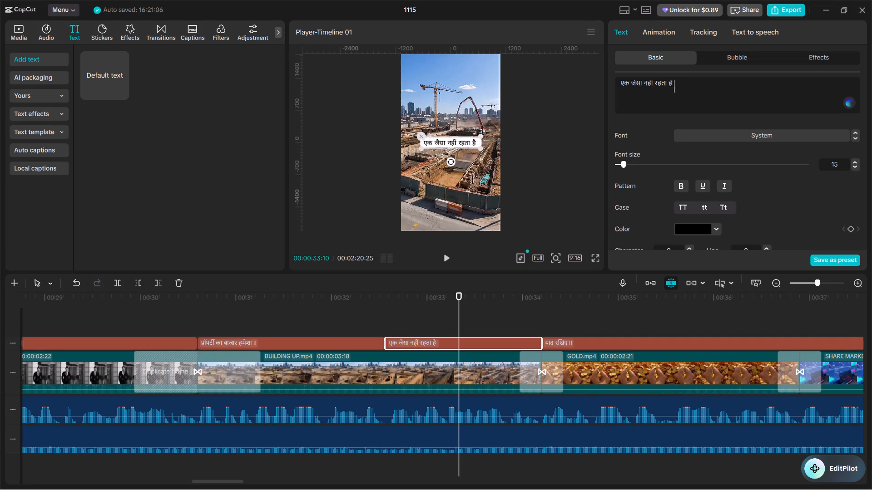
key(BackSpace)
key(space)
text(!!)
Set the font size of only the "!!" at the end of the "एक जैसा नहीं रहता है !!" caption to 10.
double_click(676, 83)
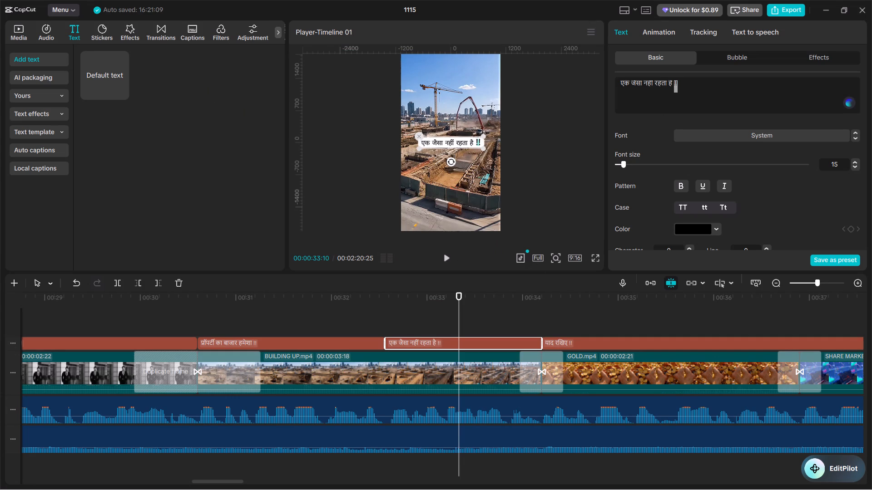
double_click(839, 162)
text(10)
key(Return)
Play back the "एक जैसा नहीं रहता है !!" caption and the "याद रखिए !!" caption over GOLD.mp4 to check the voice-over timing.
click(383, 320)
key(space)
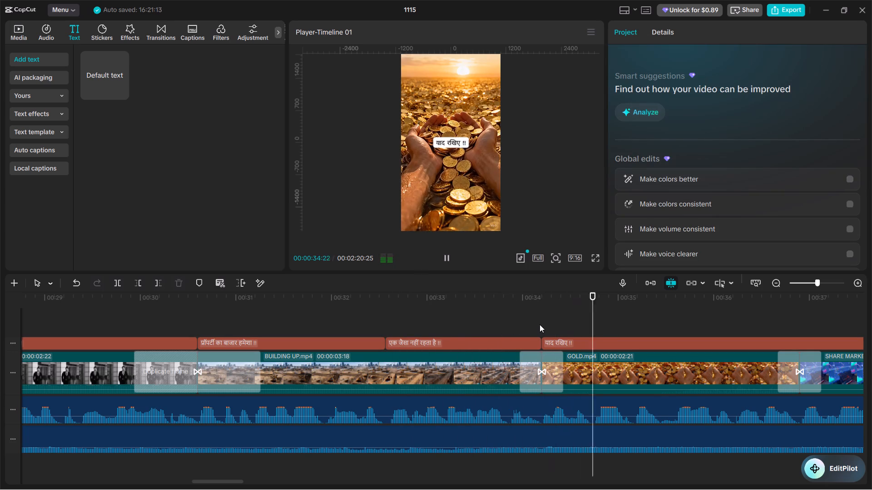
key(space)
alt+scroll(536, 323, down, 2)
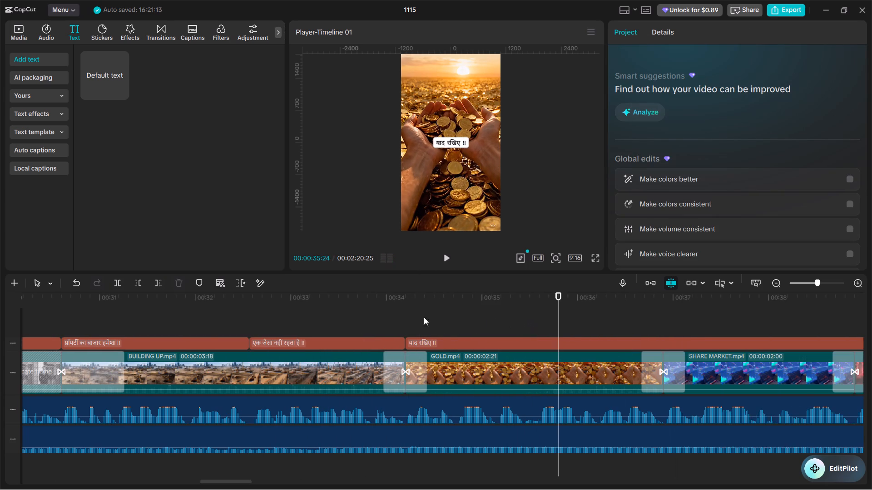
alt+scroll(401, 314, down, 3)
double_click(200, 318)
key(space)
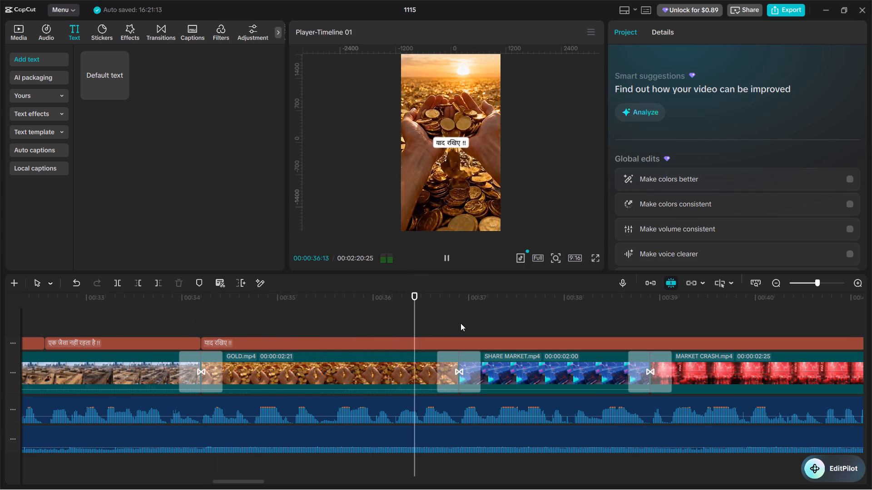
key(space)
Select the "याद रखिए !!" caption with the playhead at the cut between GOLD.mp4 and SHARE MARKET.mp4.
drag(453, 320, 459, 324)
click(459, 344)
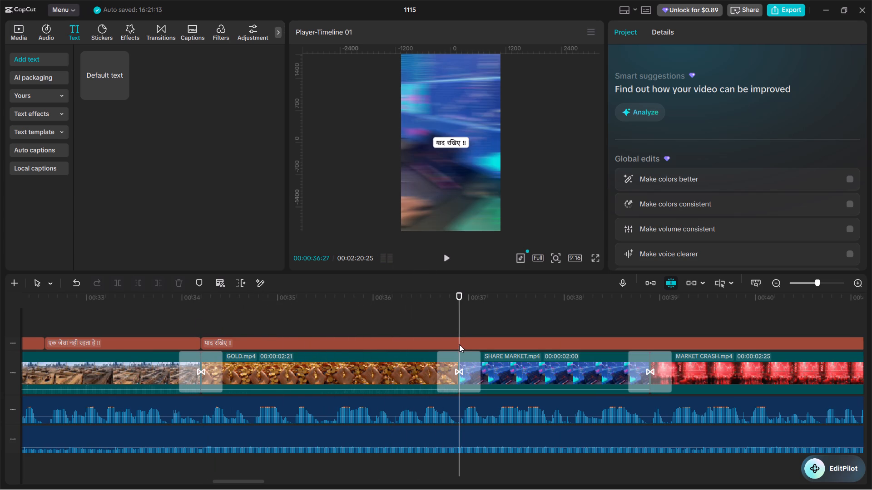
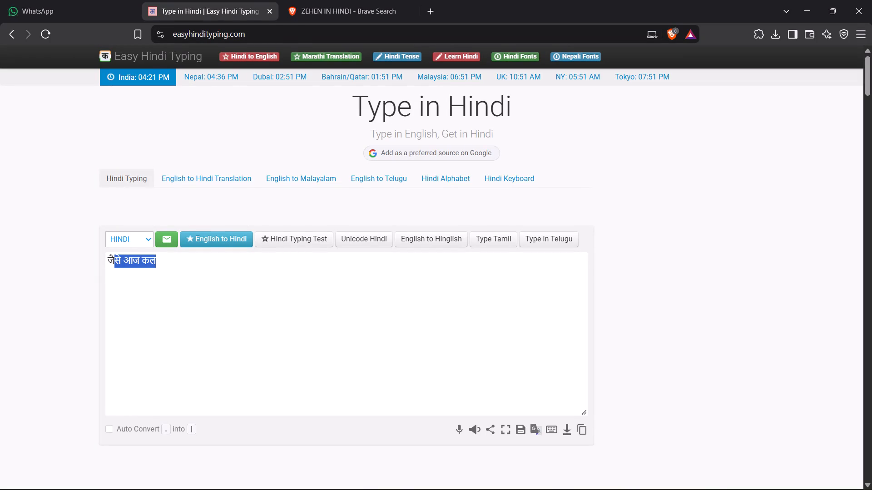
Copy the selected Hindi text "जैसे आज कल" from the Hindi typing page.
right_click(124, 261)
click(160, 62)
Switch to CapCut, split the "याद रखिए !!" caption over GOLD.mp4 at 00:00:34:24 and make both parts read the copied "जैसे आज कल".
key(alt+Tab)
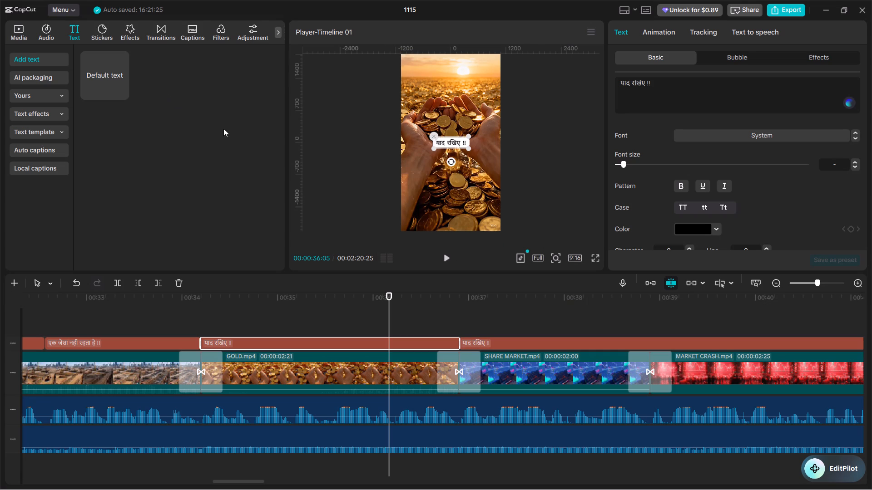
click(259, 324)
click(253, 340)
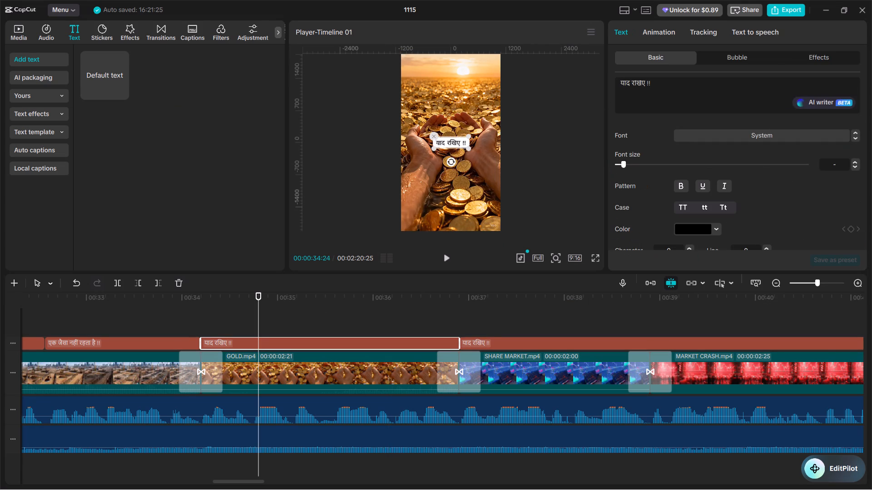
drag(664, 89, 621, 85)
key(ctrl+b)
key(ctrl+v)
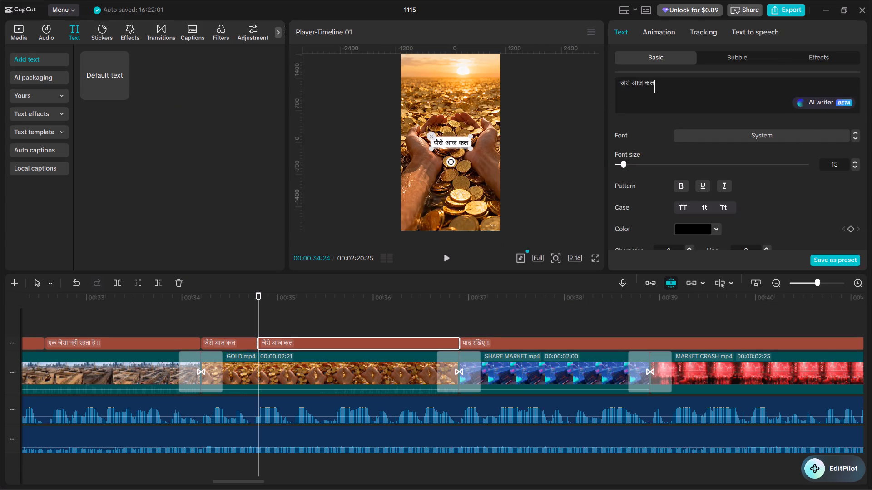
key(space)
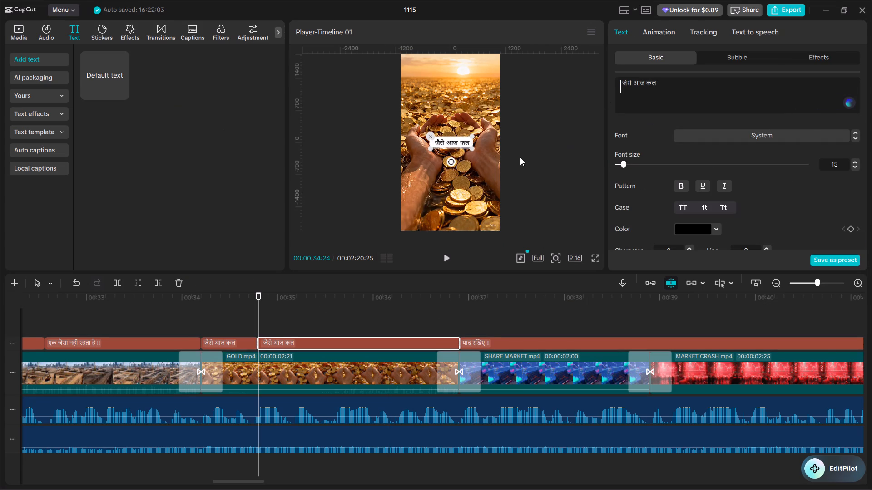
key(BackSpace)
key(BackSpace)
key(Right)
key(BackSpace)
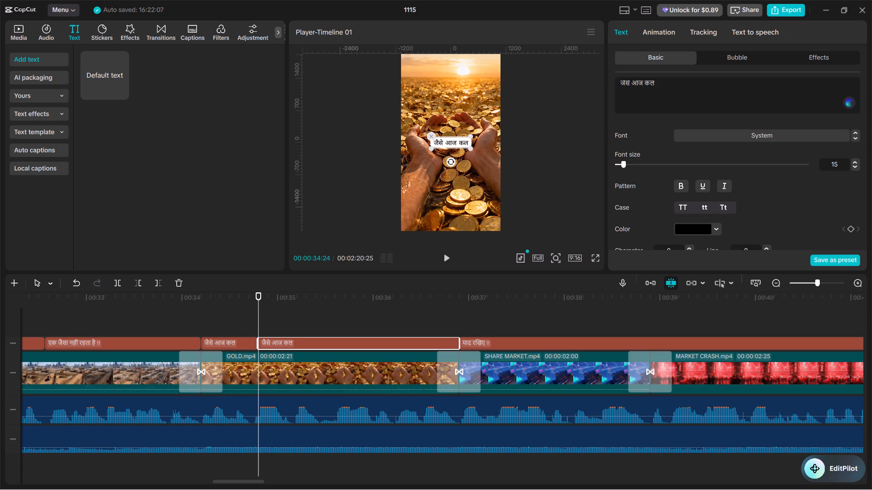
Add a space after "जैसे आज कल" in the second, longer caption part over GOLD.mp4.
click(677, 83)
key(space)
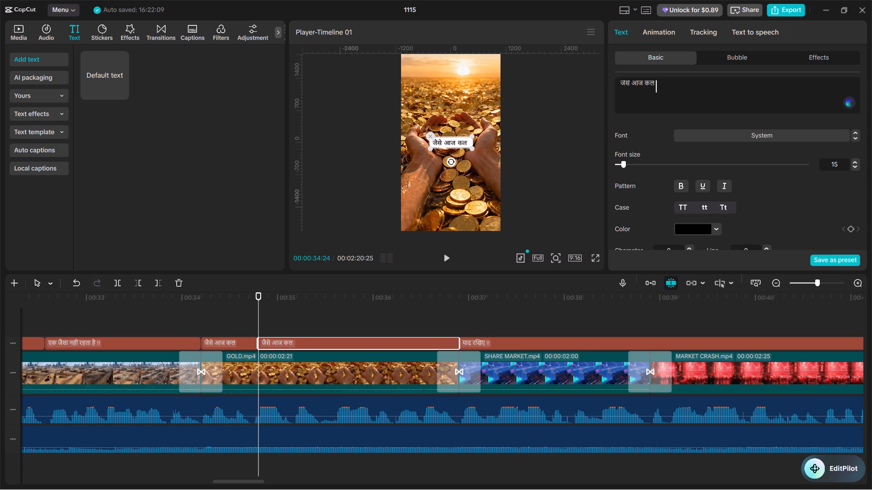
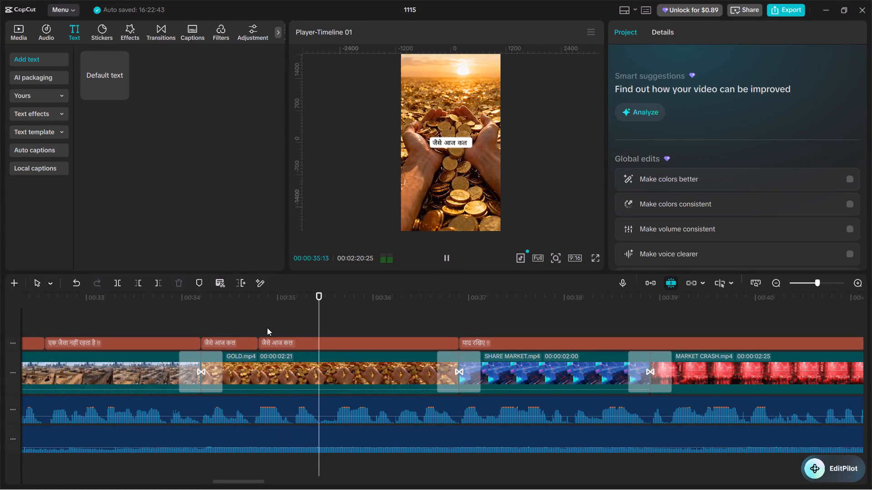
Review the two adjacent "जैसे आज कल" captions over GOLD.mp4, from the start of the first part to the split between them.
click(209, 325)
key(space)
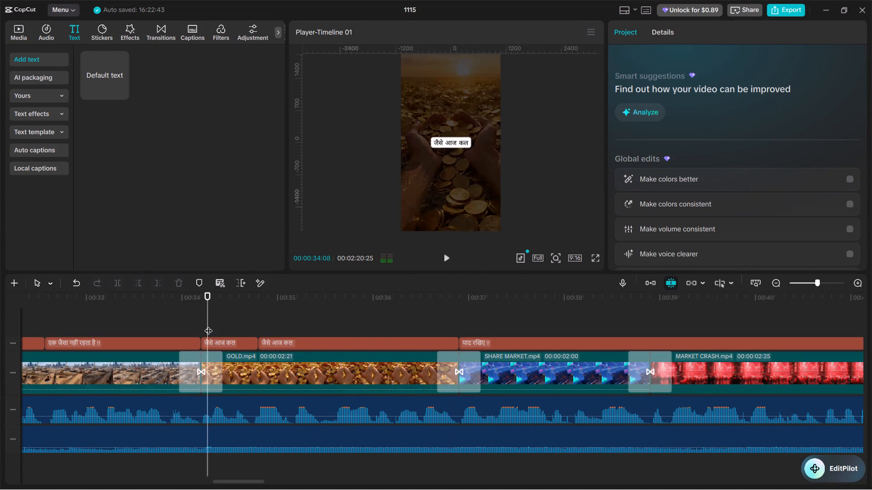
double_click(258, 321)
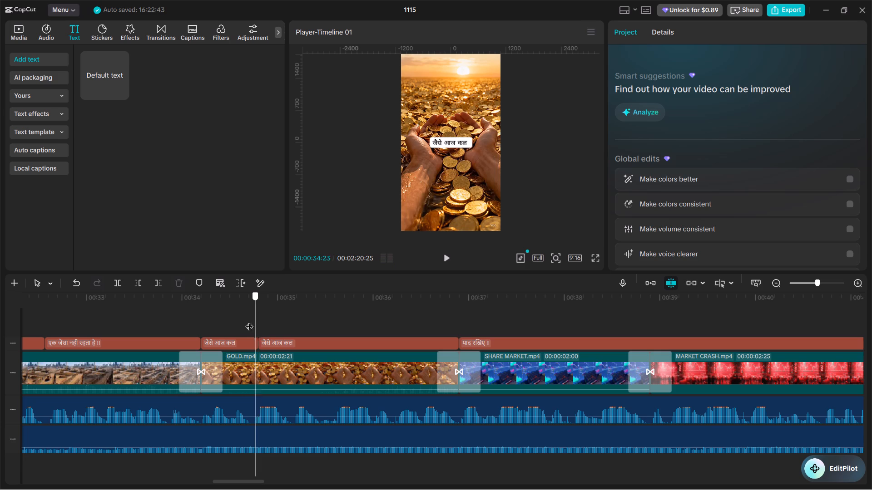
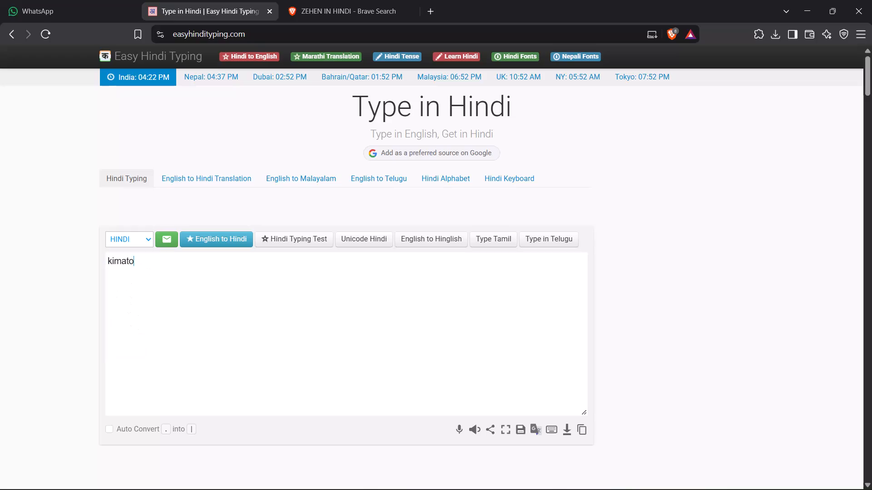
Clear the Hindi typing box and search the web for "kemato in hindi" to check the word's spelling.
key(BackSpace)
key(BackSpace)
key(BackSpace)
key(BackSpace)
key(BackSpace)
key(BackSpace)
scroll(183, 271, up, 4)
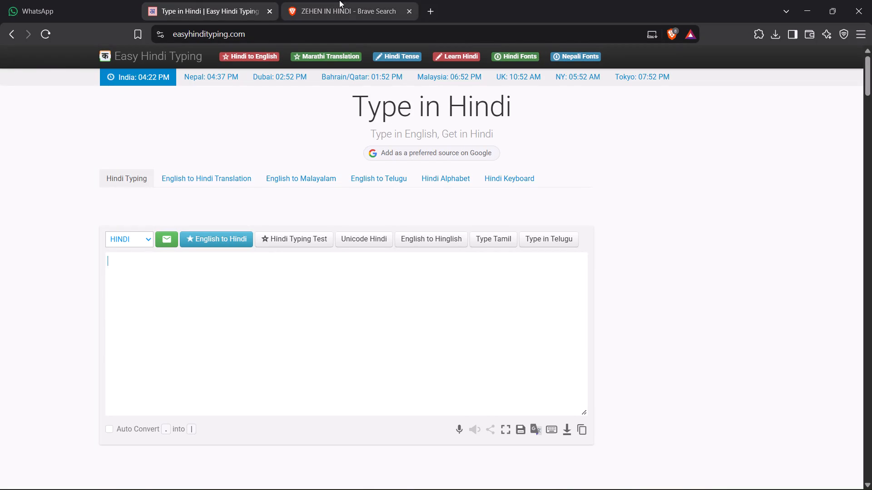
click(339, 0)
click(232, 83)
key(ctrl+a)
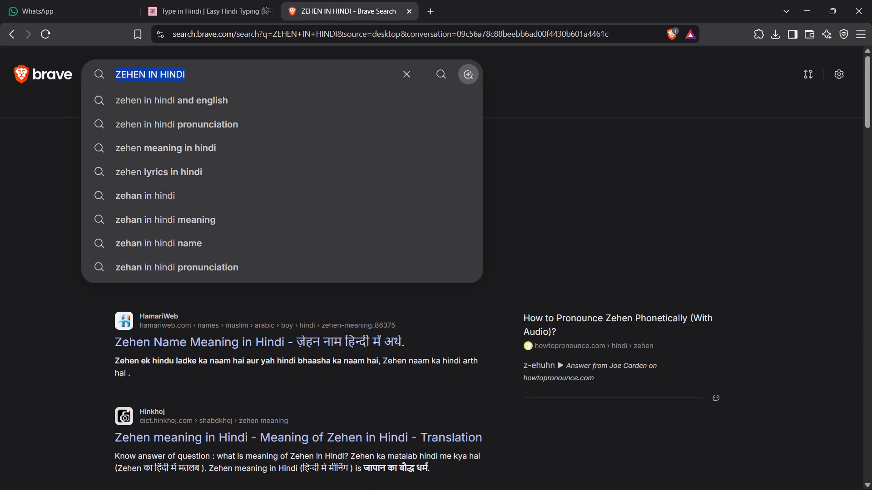
text(kemato)
key(space)
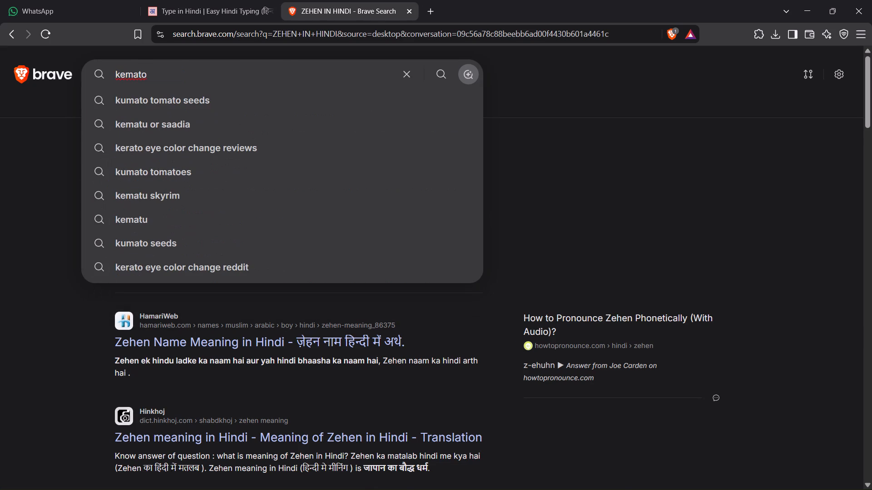
text(in)
key(space)
text(hindi)
key(Return)
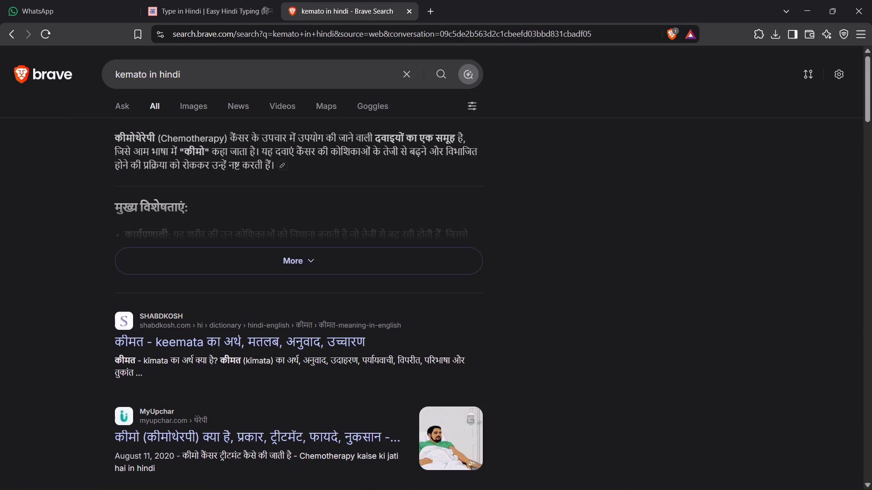
Switch to CapCut and play the "जैसे आज कल" caption from its start to compare it with the voice-over.
key(alt+Tab)
click(248, 314)
drag(248, 314, 204, 326)
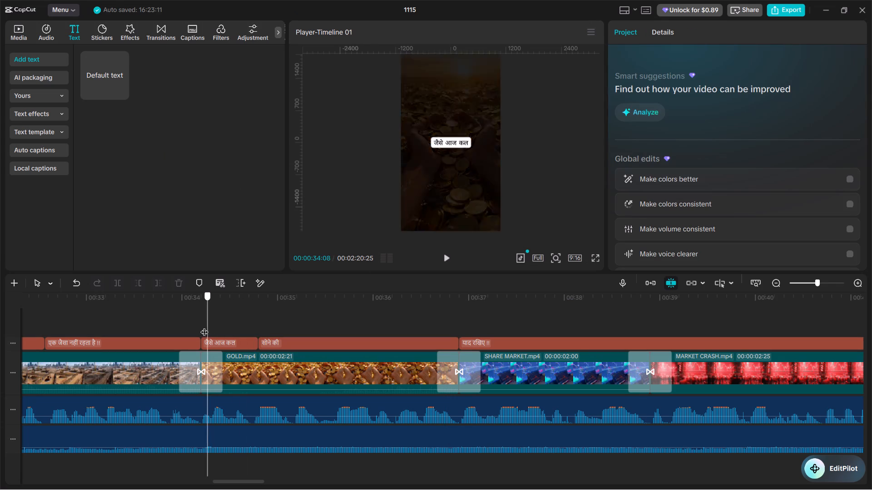
drag(204, 326, 202, 324)
key(space)
key(space)
click(206, 317)
drag(206, 317, 199, 317)
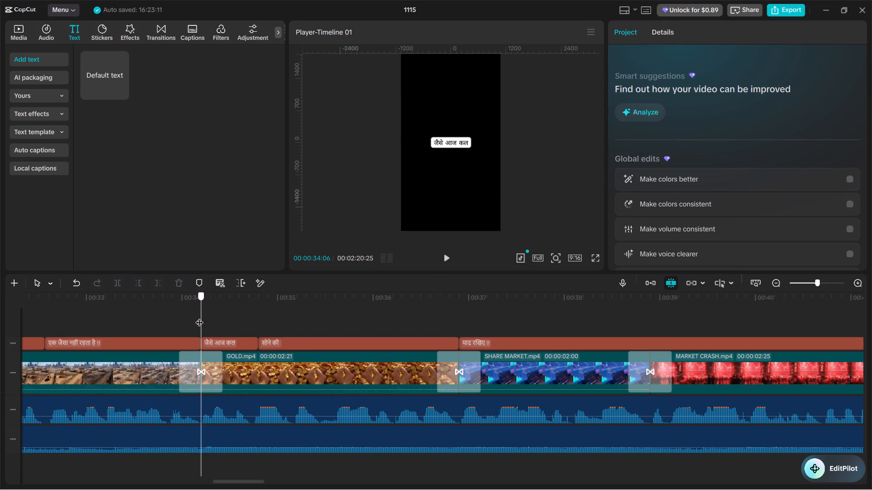
drag(199, 317, 198, 317)
click(192, 323)
drag(192, 323, 203, 331)
key(space)
key(space)
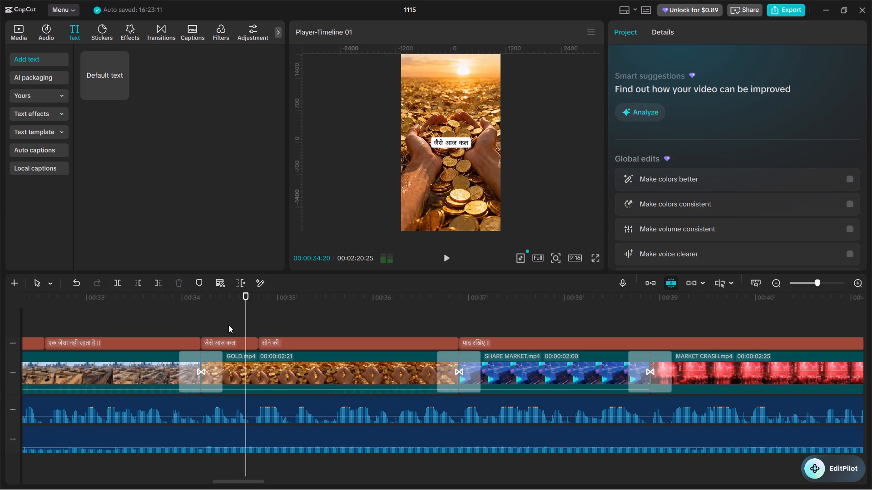
Inspect the "जैसे आज कल" caption's text and replay its start and middle to check which words are spoken.
click(233, 344)
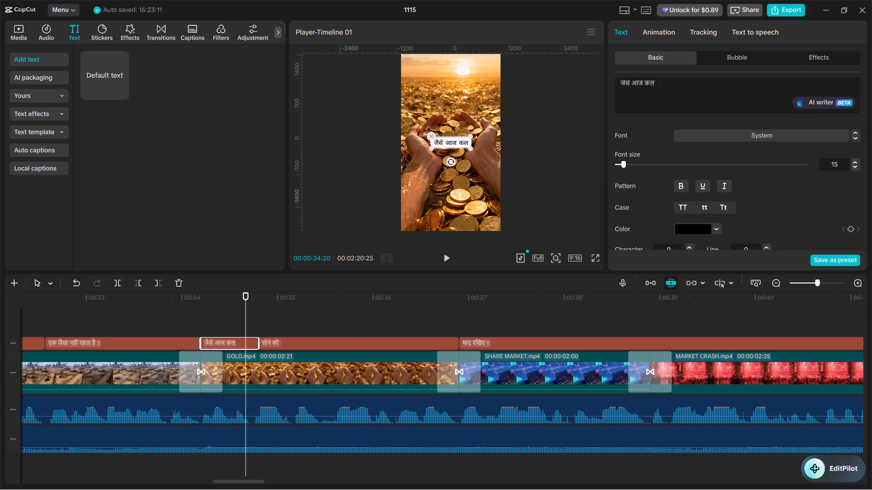
click(661, 85)
click(205, 318)
drag(205, 318, 199, 318)
key(space)
click(199, 318)
drag(199, 318, 231, 323)
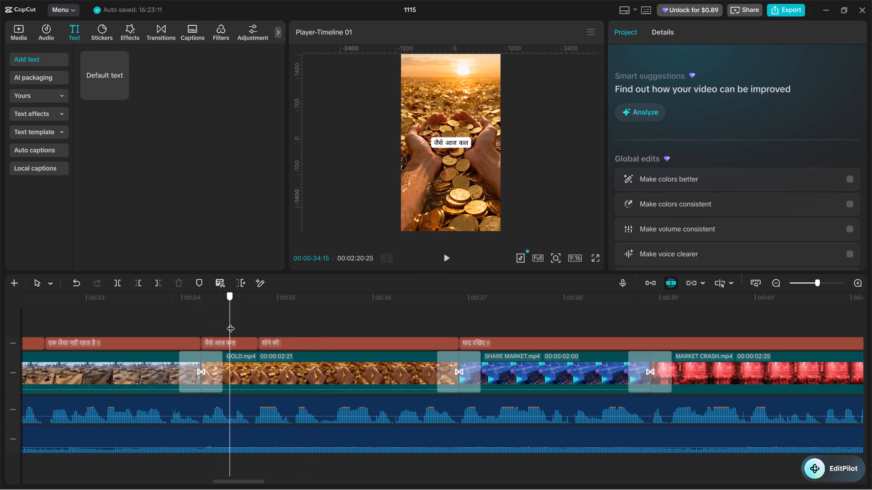
drag(231, 323, 232, 323)
key(space)
key(space)
click(239, 319)
drag(240, 319, 207, 326)
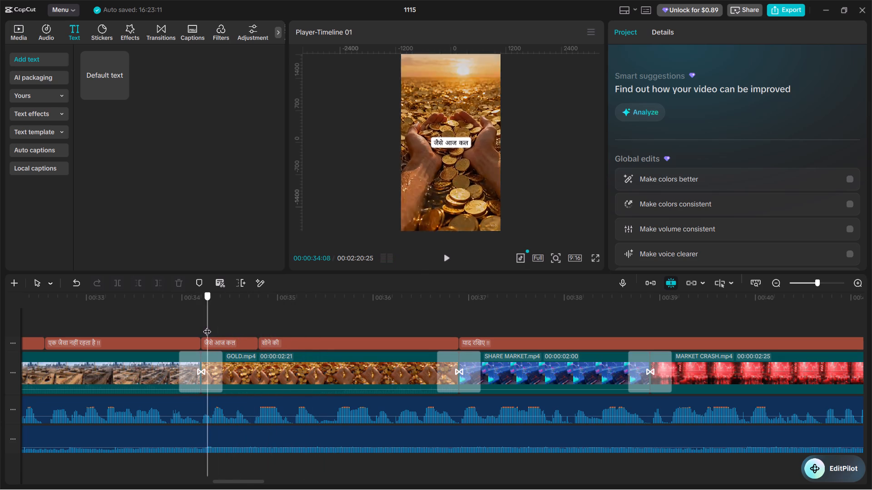
drag(207, 326, 203, 325)
key(space)
key(space)
double_click(253, 323)
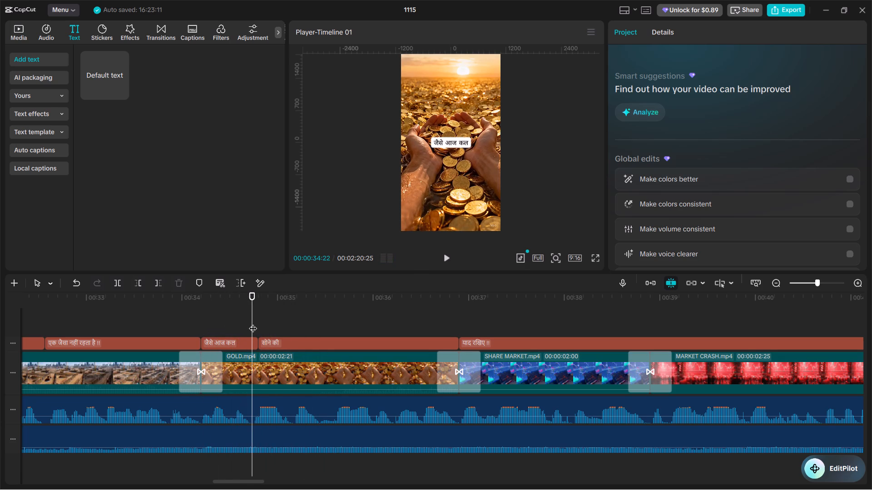
Change the "जैसे आज कल" caption to "जैसे !!" and set its exclamation marks to font size 10.
click(243, 338)
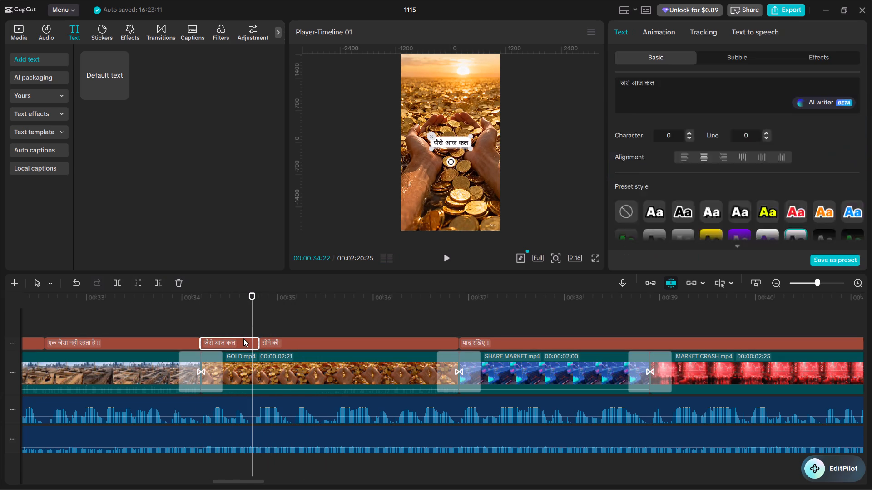
drag(661, 84, 634, 82)
key(BackSpace)
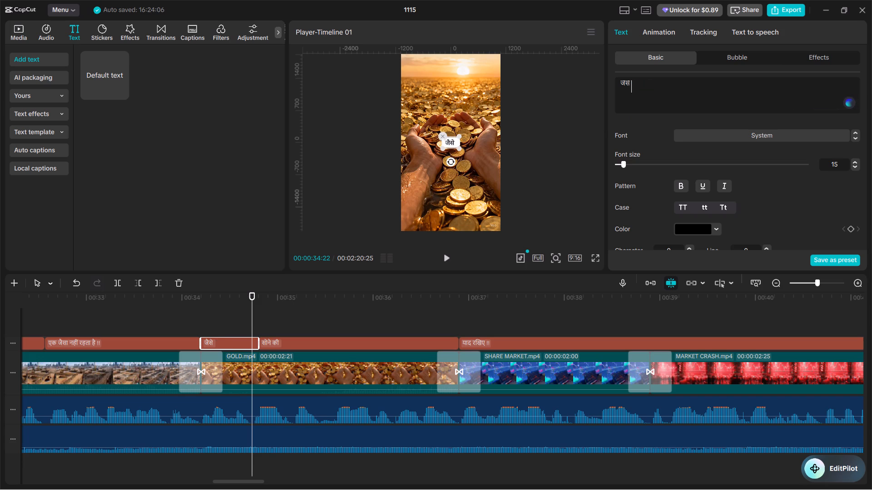
text(!!)
double_click(633, 83)
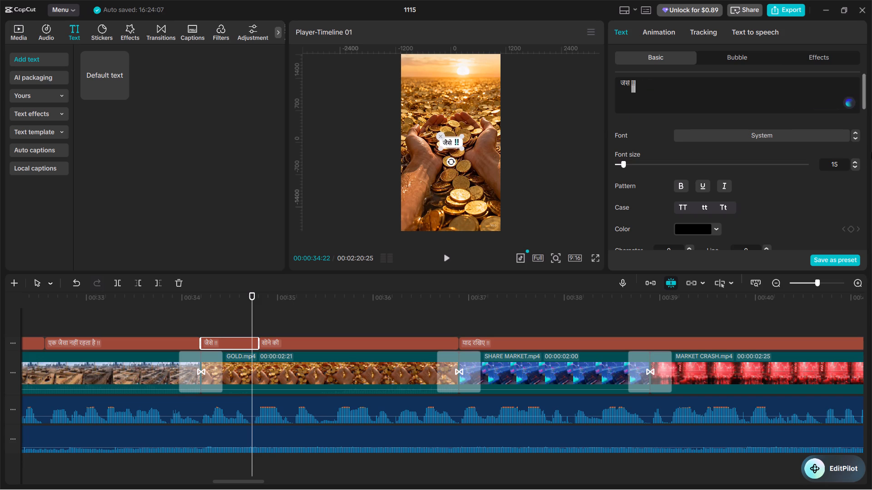
double_click(842, 162)
text(10)
key(Return)
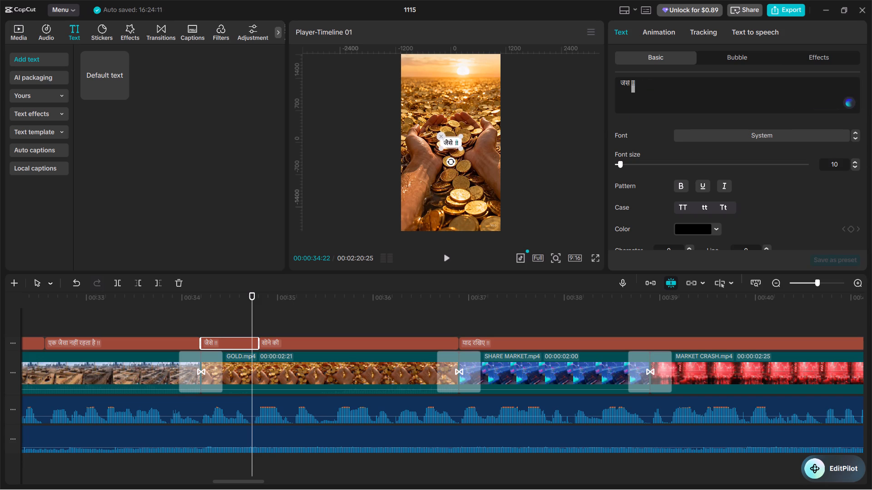
Play from the "एक जैसा नहीं रहता है !!" caption into "सोने की" to check the timing of "जैसे !!".
click(186, 323)
drag(186, 323, 129, 323)
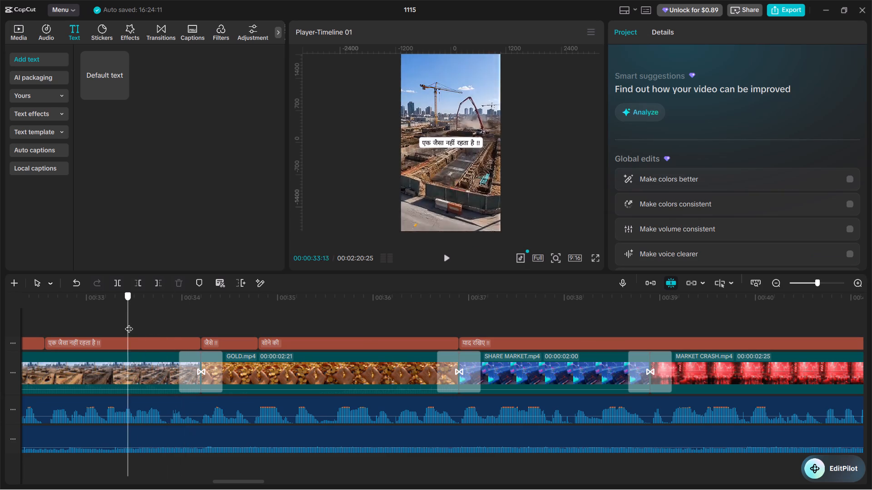
drag(129, 323, 160, 321)
key(space)
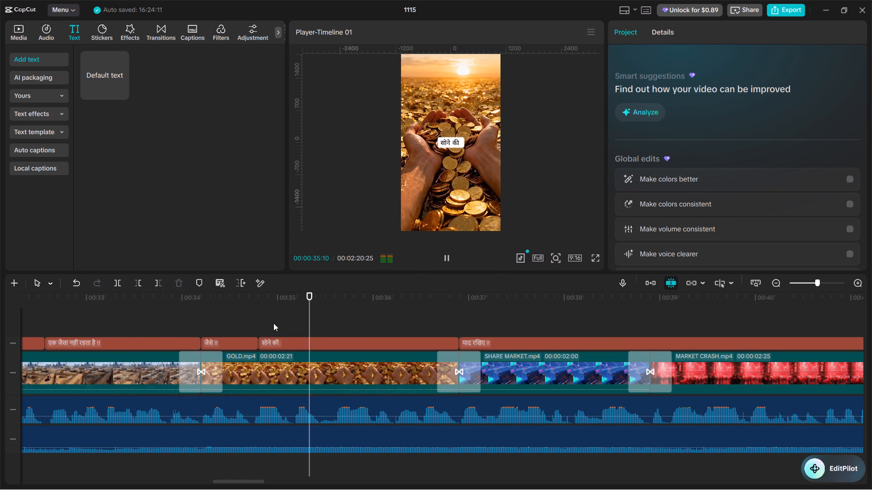
key(space)
click(259, 328)
key(space)
Split the "जैसे !!" caption at 00:00:34:22, delete the remainder, and extend the start of "सोने की" back to that point.
click(258, 326)
drag(258, 326, 253, 327)
click(252, 344)
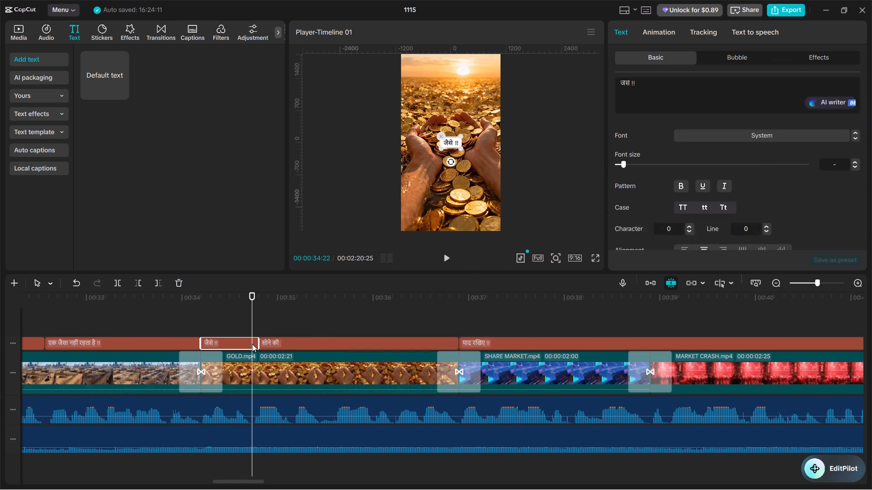
key(ctrl+b)
key(BackSpace)
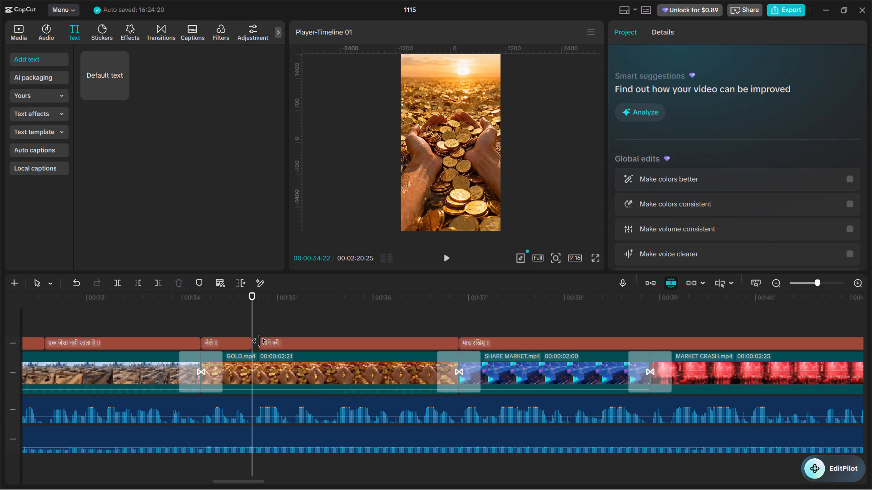
drag(259, 341, 251, 341)
Play from the end of "जैसे !!" through "सोने की" into "याद रखिए !!" to check the captions against the voice-over.
click(247, 325)
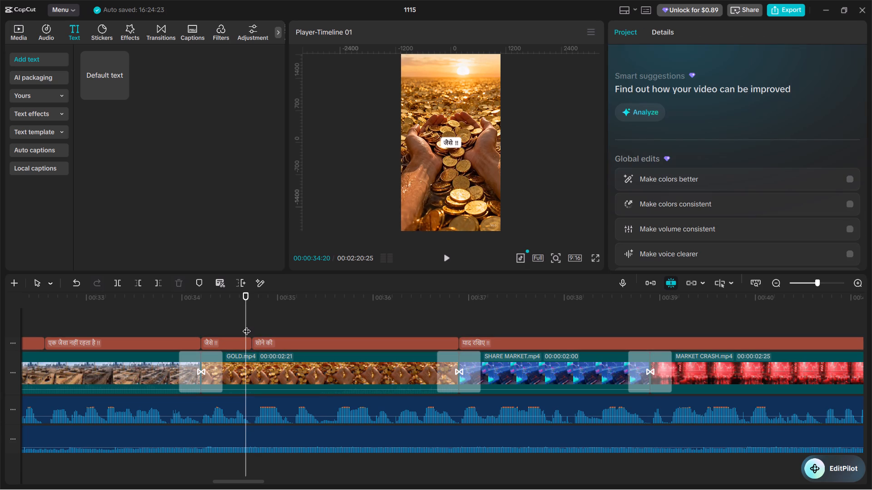
key(space)
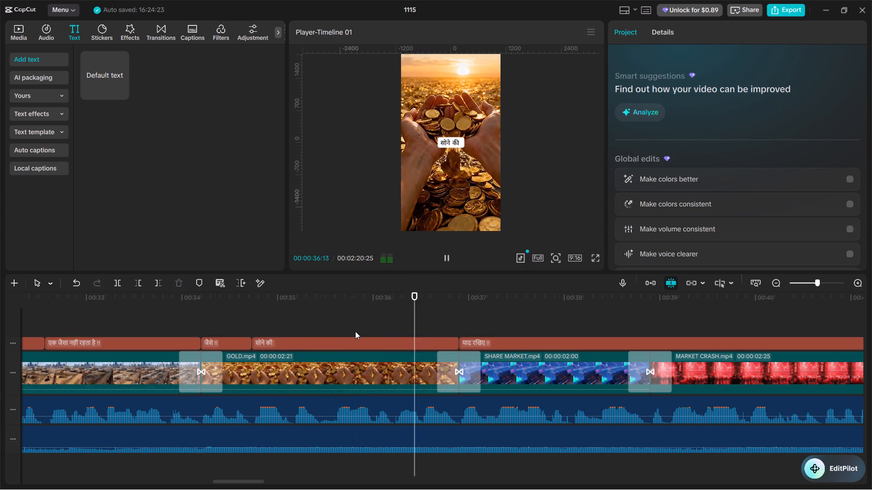
key(space)
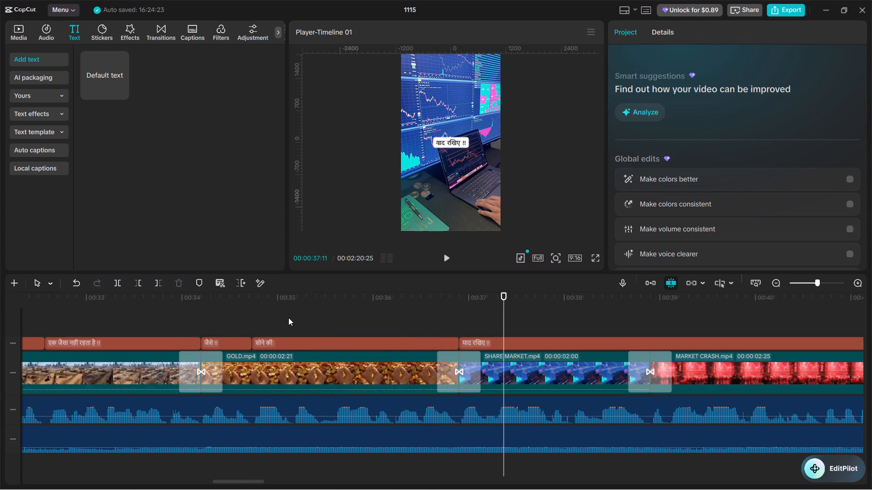
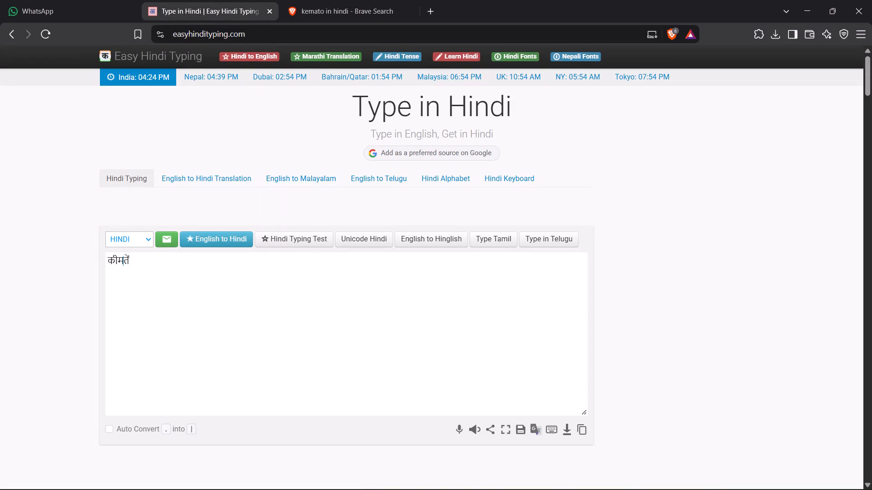
Transliterate "kemato" into कीमतों after the existing word and copy only कीमतों.
click(117, 260)
click(142, 260)
key(space)
key(space)
text(kemato)
key(space)
click(143, 262)
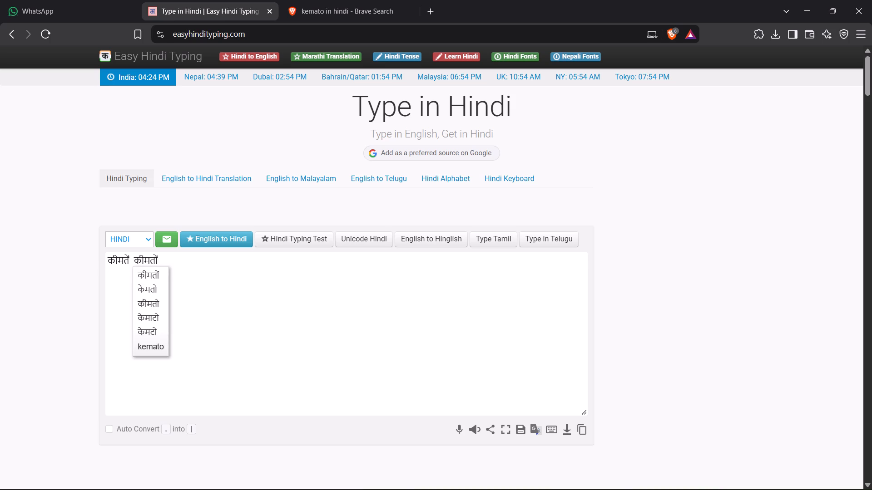
click(178, 256)
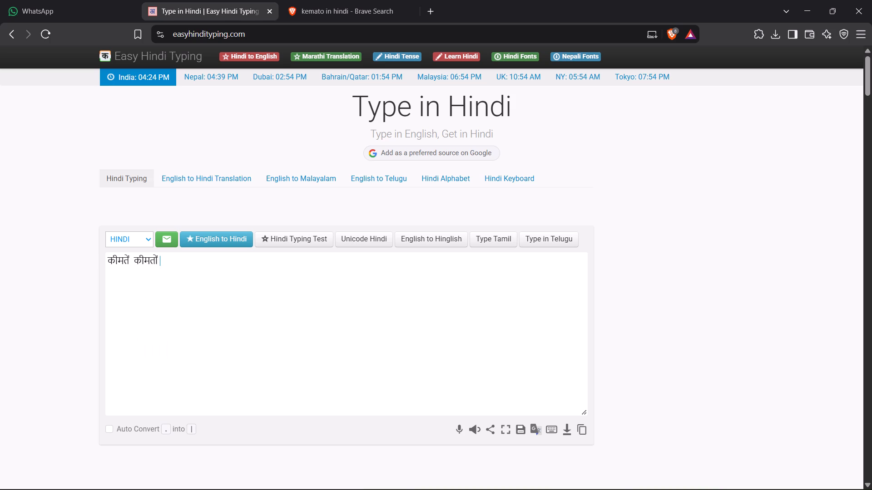
drag(161, 263, 134, 257)
right_click(146, 264)
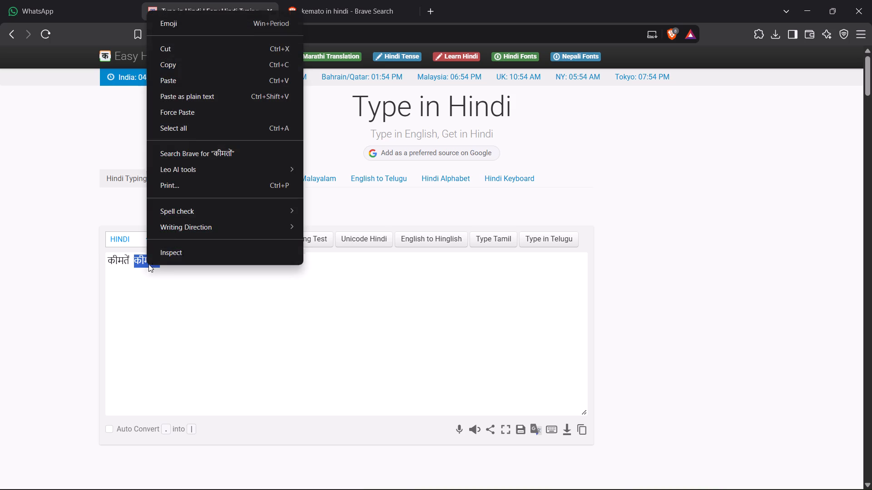
click(204, 64)
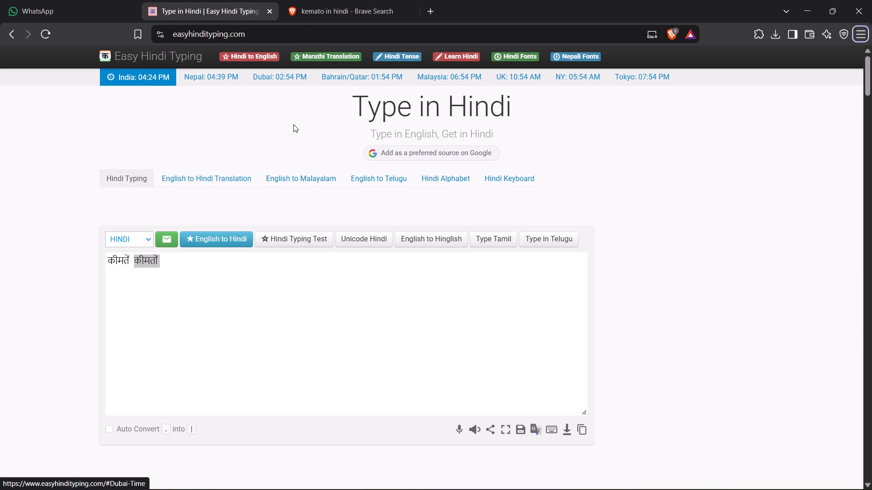
Return to CapCut and play the "सोने की कीमतें" caption to check its wording against the voice-over.
key(alt+Tab)
click(249, 323)
key(space)
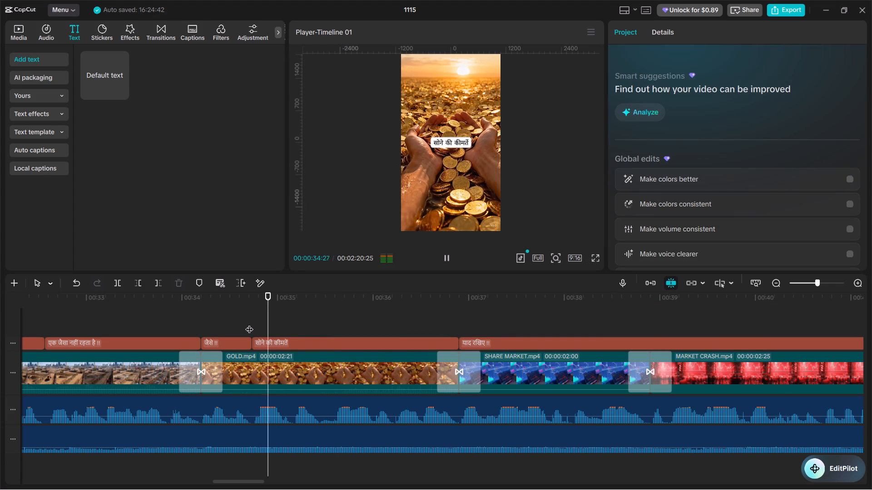
click(218, 319)
key(space)
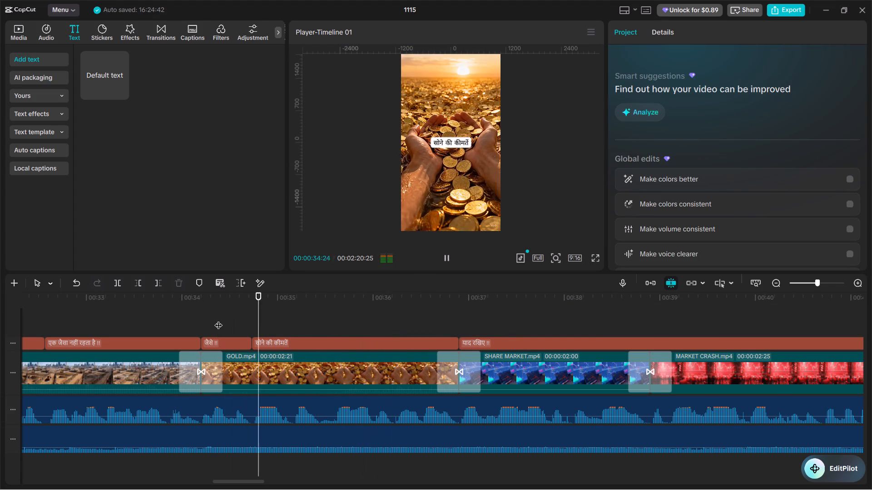
double_click(253, 322)
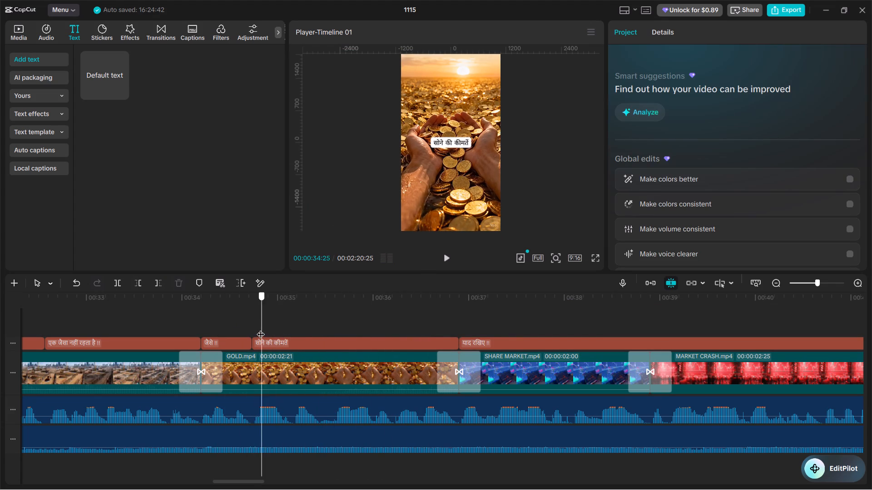
key(space)
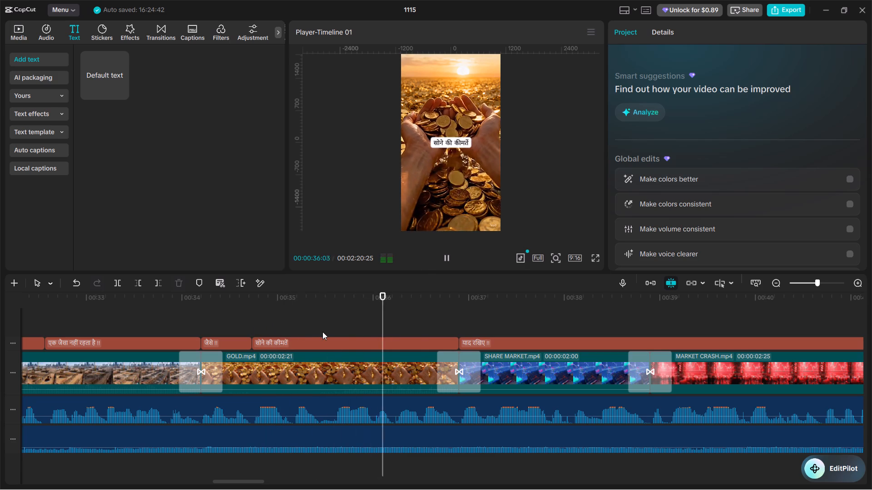
key(space)
On the browser's Hindi typing page, replace the old text with "ajkal" transliterated as आजकल, and copy it.
key(alt+Tab)
drag(164, 263, 79, 254)
click(166, 266)
drag(165, 265, 103, 263)
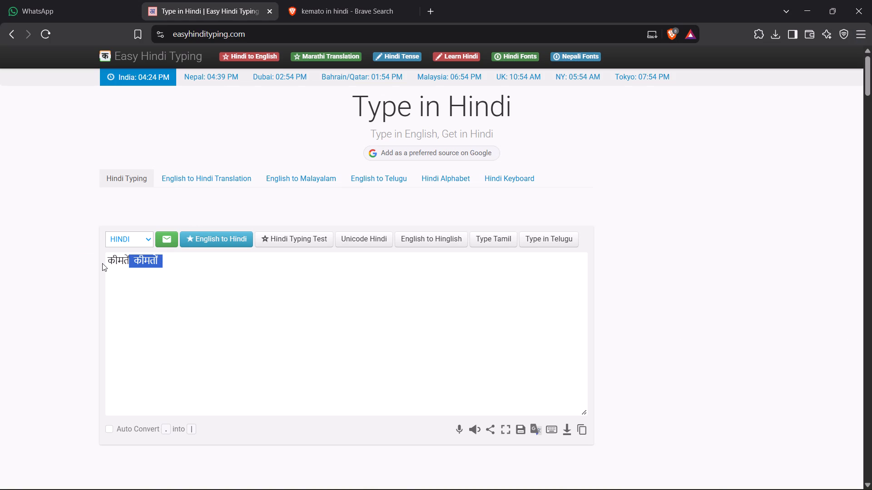
text(ajkal)
key(Return)
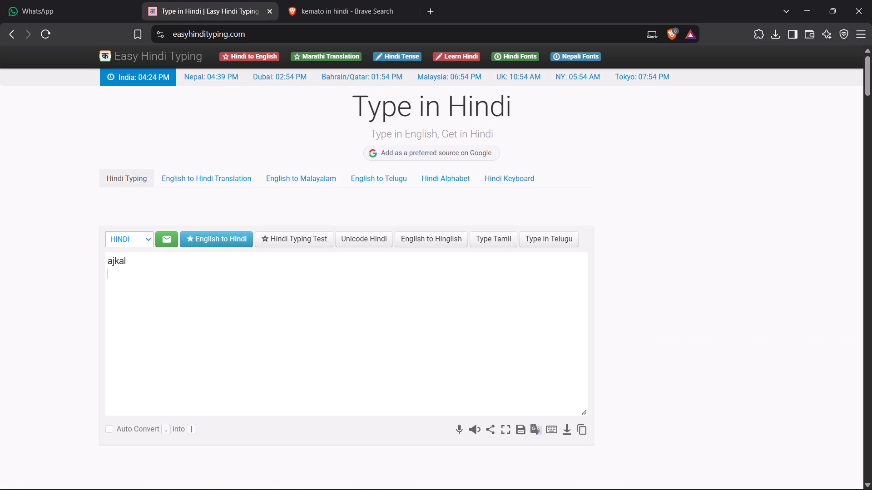
drag(138, 261, 94, 261)
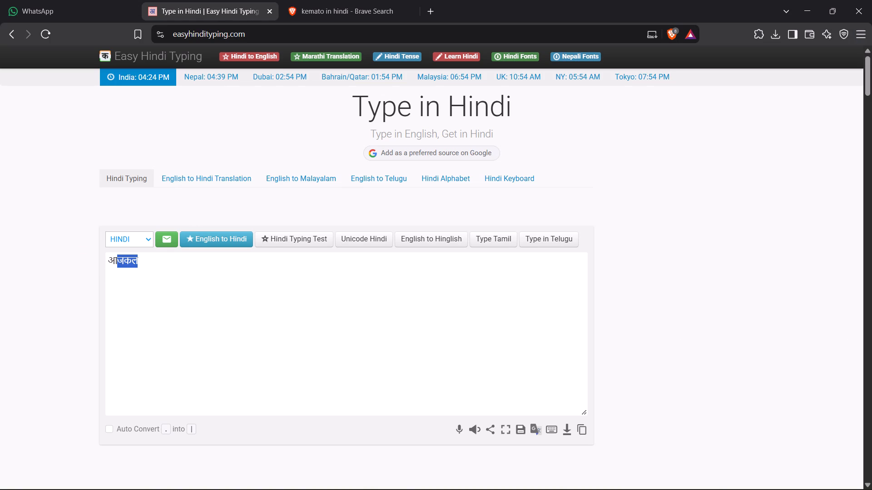
right_click(112, 262)
click(159, 63)
In CapCut, split the "सोने की कीमतें" caption at 00:00:34:26 and insert आजकल before the text of the second part.
key(alt+Tab)
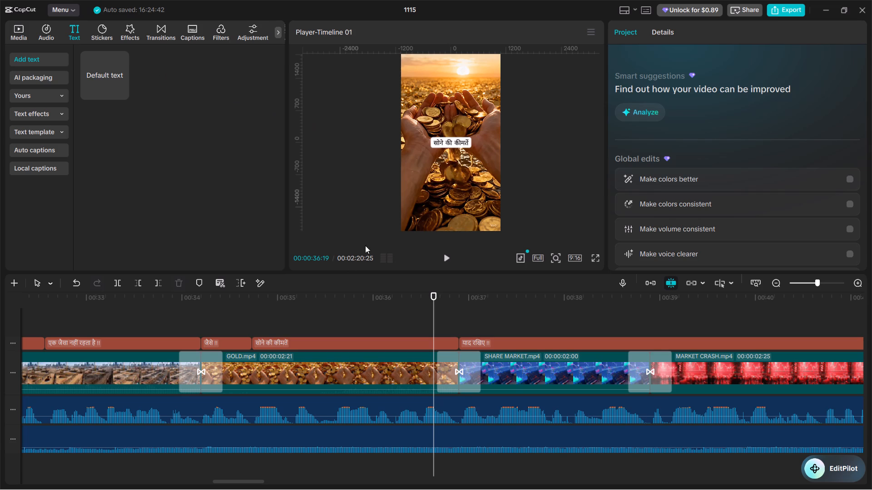
double_click(248, 309)
click(264, 334)
click(264, 339)
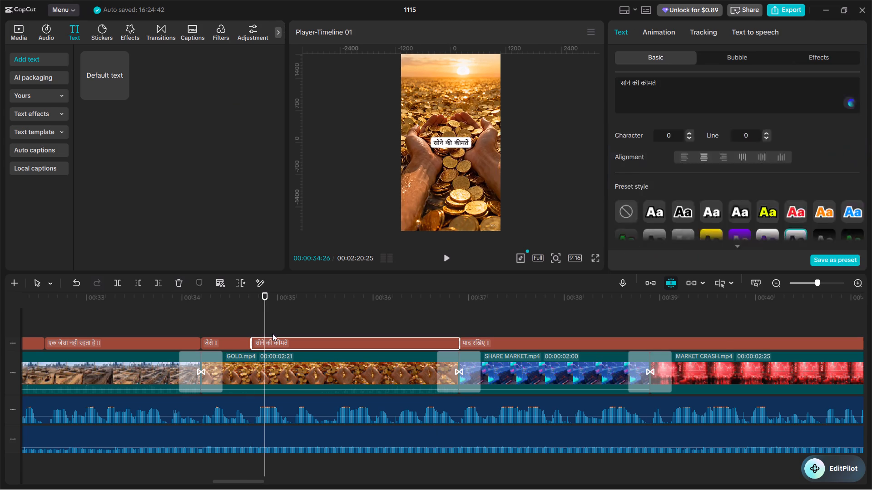
click(619, 83)
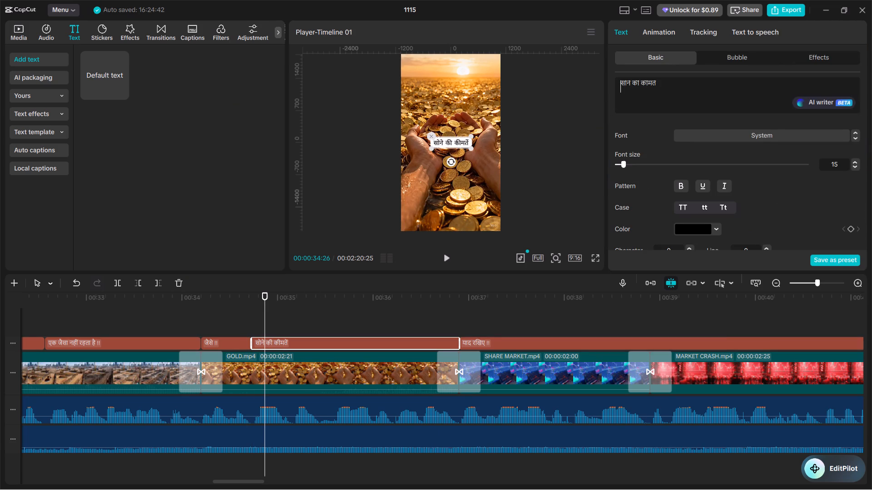
key(ctrl+b)
key(ctrl+v)
key(ctrl+v)
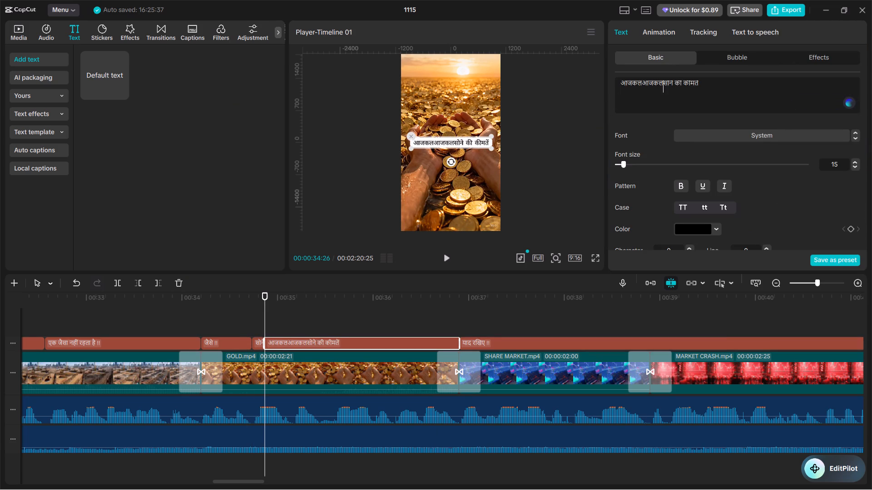
key(ctrl+BackSpace)
key(ctrl+BackSpace)
key(ctrl+BackSpace)
key(ctrl+BackSpace)
key(space)
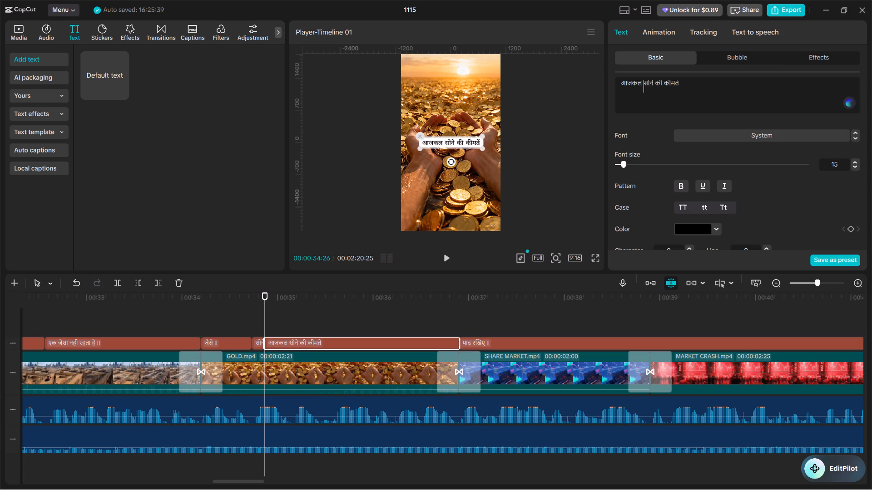
Replace कीमतें with the previously copied कीमतों in the "आजकल सोने की" caption.
click(683, 83)
key(space)
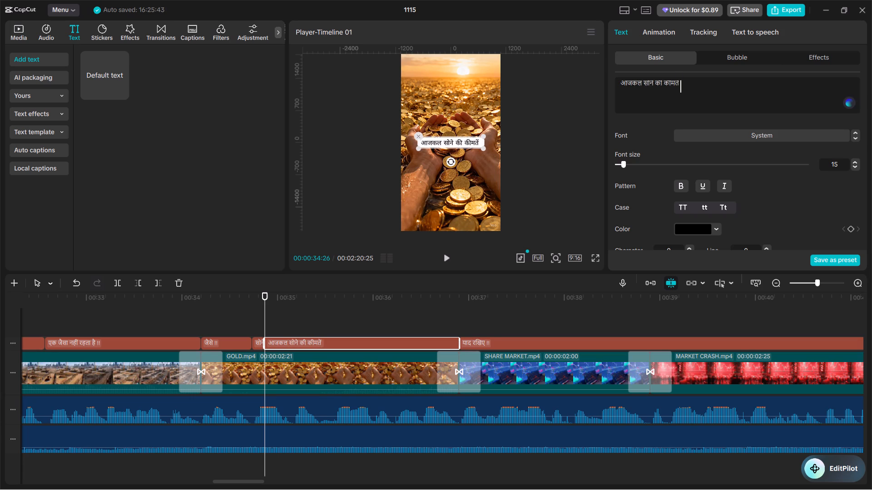
drag(682, 83, 664, 81)
key(super+v)
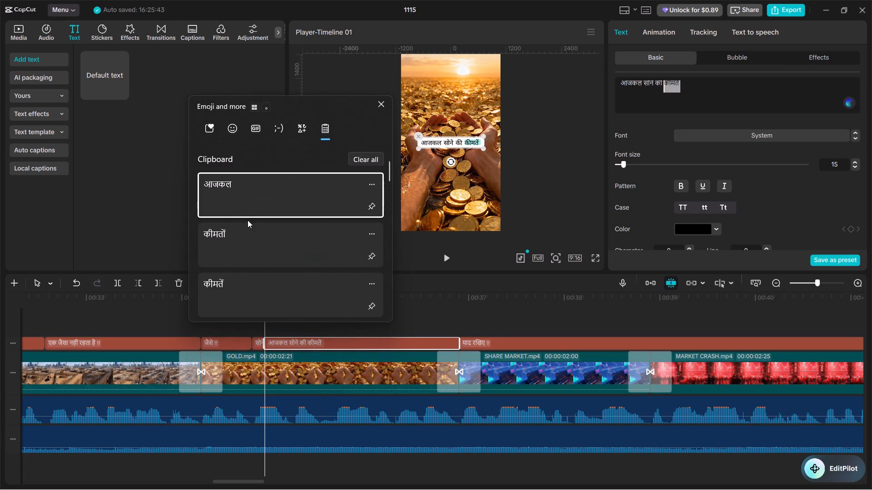
click(243, 238)
key(ctrl+v)
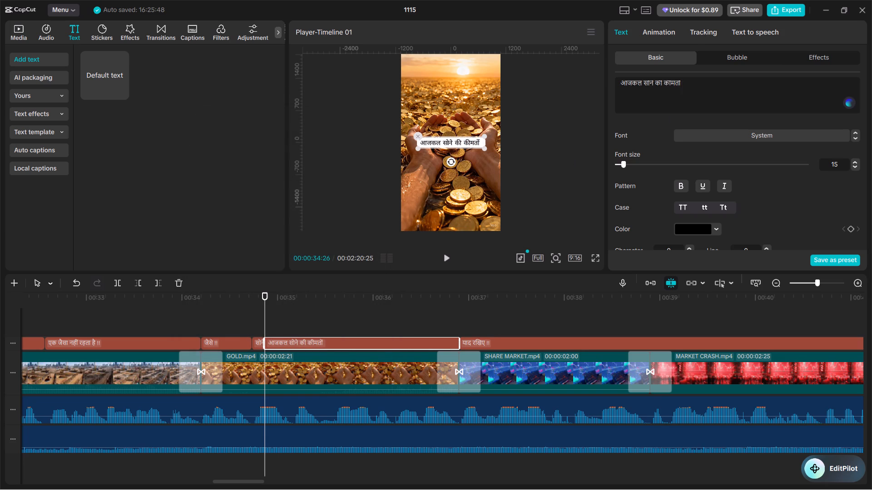
Transliterate "me" into में on the browser's Hindi typing page and append it to the "आजकल सोने की कीमतों" caption in CapCut.
key(alt+Tab)
text(me)
key(Return)
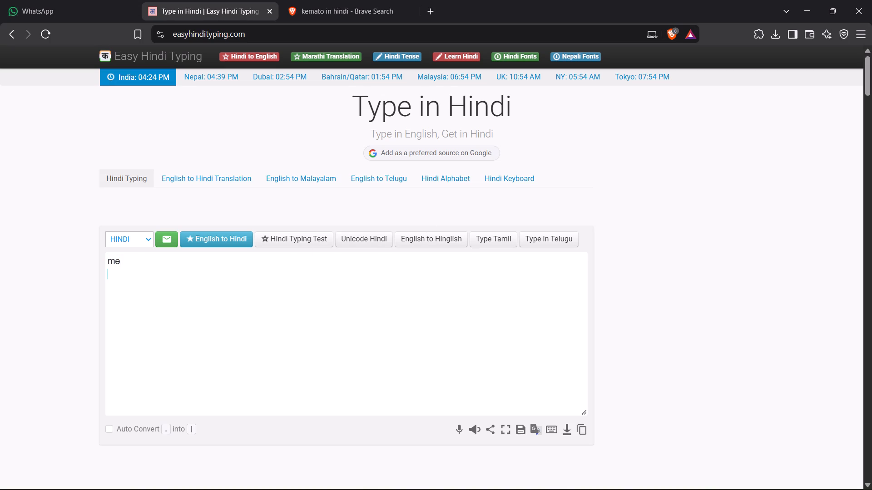
drag(117, 256, 96, 261)
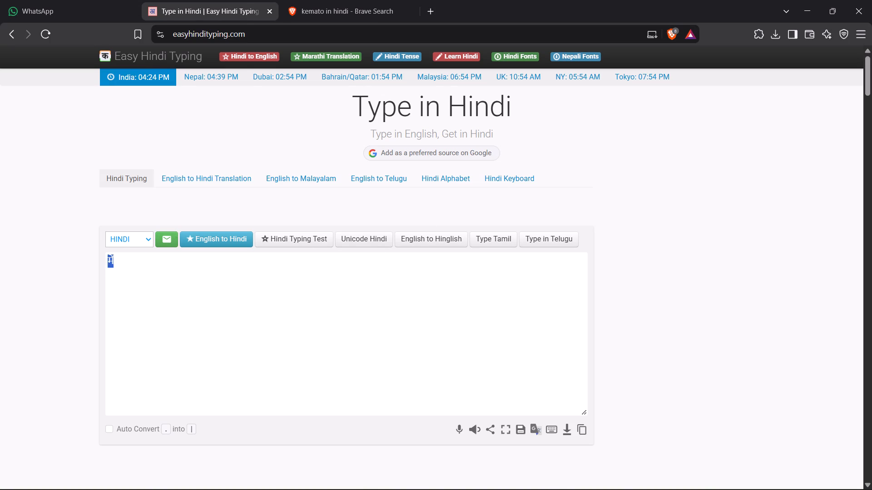
right_click(106, 259)
click(160, 59)
key(alt+Tab)
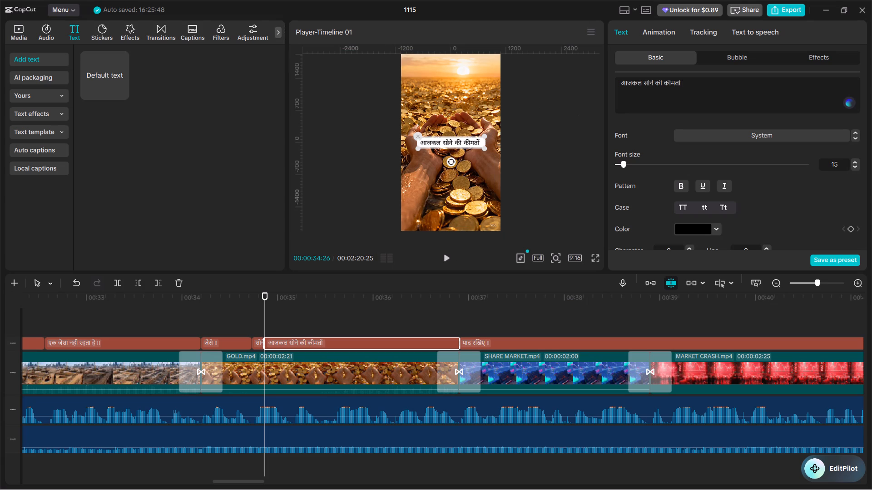
key(ctrl+v)
key(space)
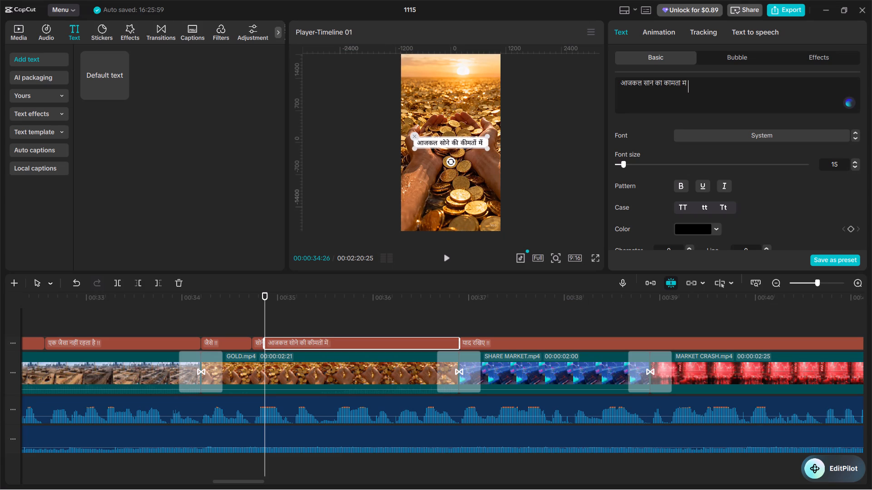
Add "!!" to the end of "आजकल सोने की कीमतों में" and set the exclamation marks to font size 10.
text(!)
key(shift+exclam)
click(692, 83)
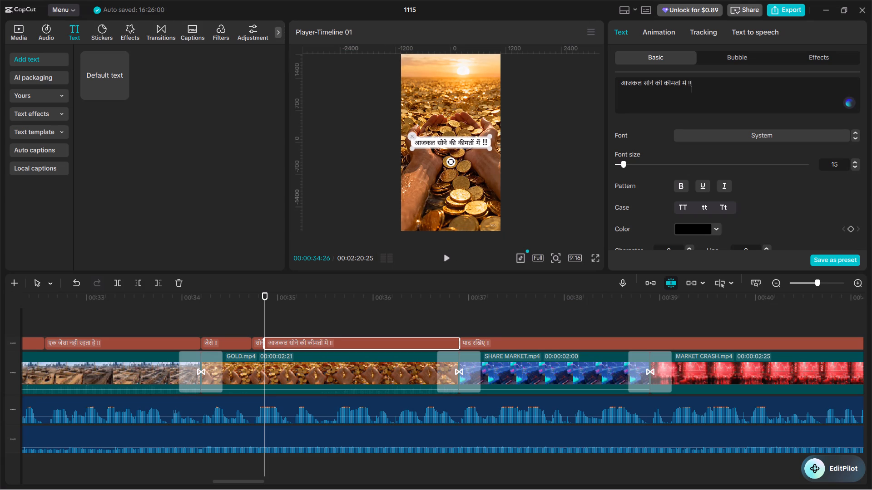
double_click(689, 85)
double_click(837, 163)
key(1)
key(0)
key(Return)
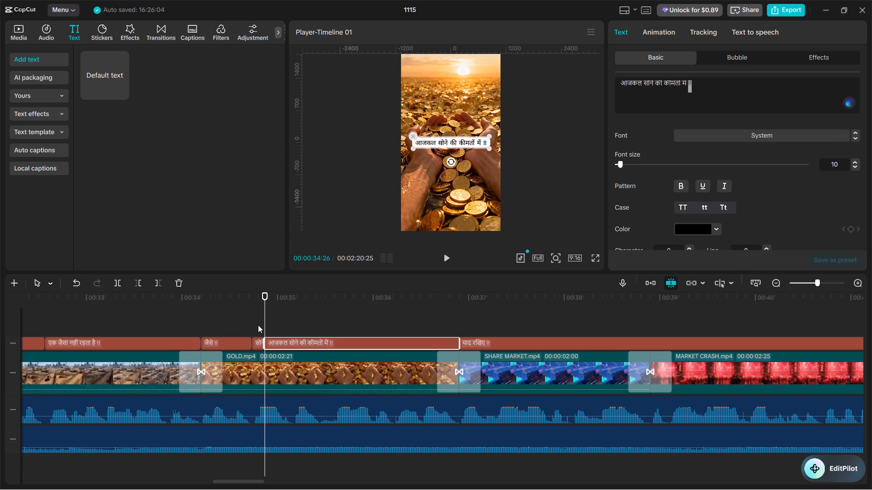
Play from "जैसे !!" into "आजकल सोने की कीमतों में !!" to check where the spoken phrase starts.
click(240, 323)
click(212, 325)
click(203, 325)
key(space)
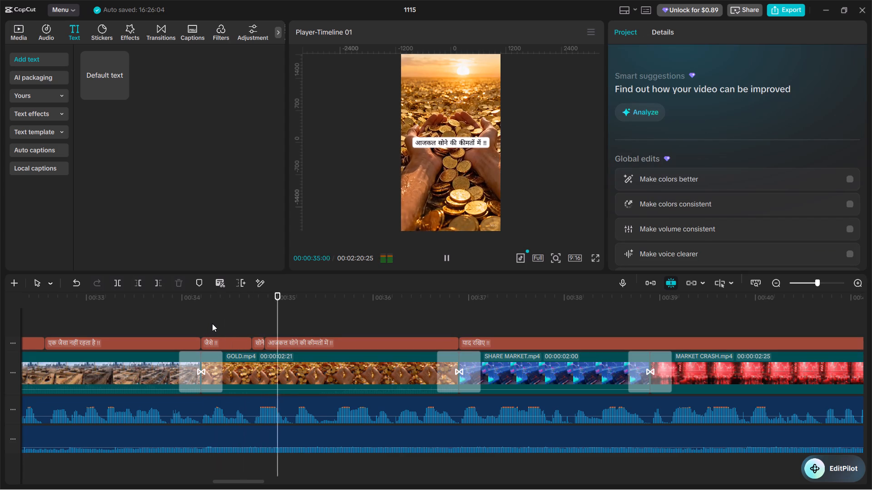
click(249, 313)
drag(249, 313, 263, 319)
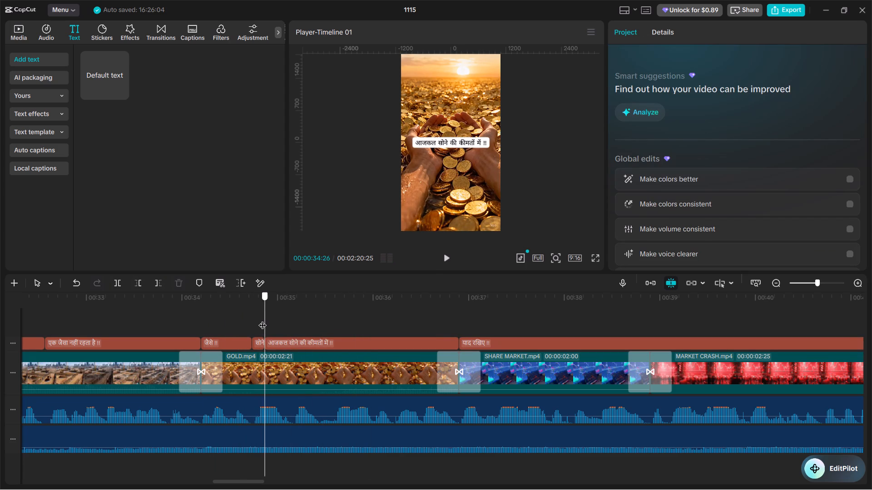
drag(263, 319, 256, 317)
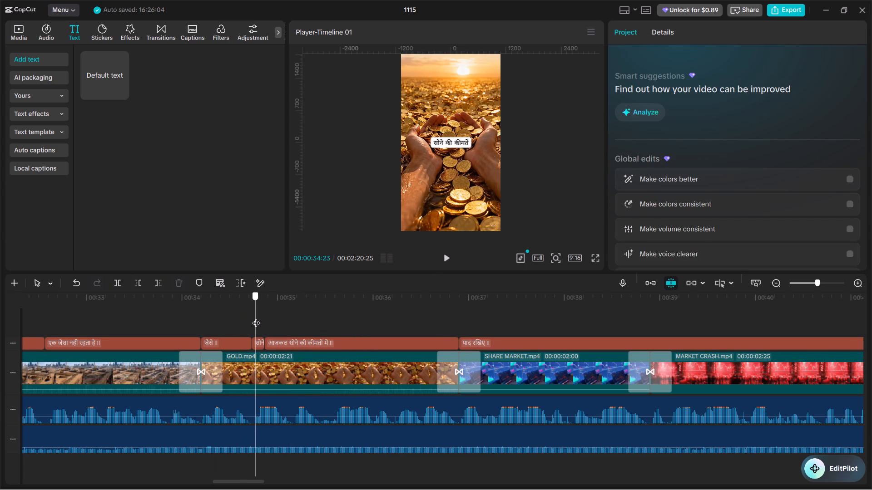
key(space)
key(space)
Delete the leftover short "सोने की कीमतें" caption and extend the start of "आजकल सोने की कीमतों में !!" back to the end of "जैसे !!".
click(257, 340)
key(BackSpace)
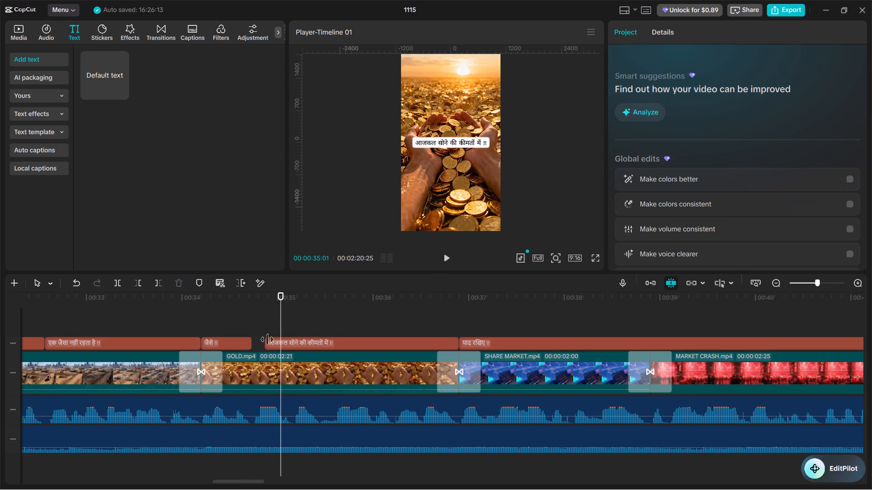
drag(266, 340, 251, 340)
Play from "जैसे !!" through "आजकल सोने की कीमतों में !!" into "याद रखिए !!" to check the captions against the voice-over.
click(227, 316)
key(space)
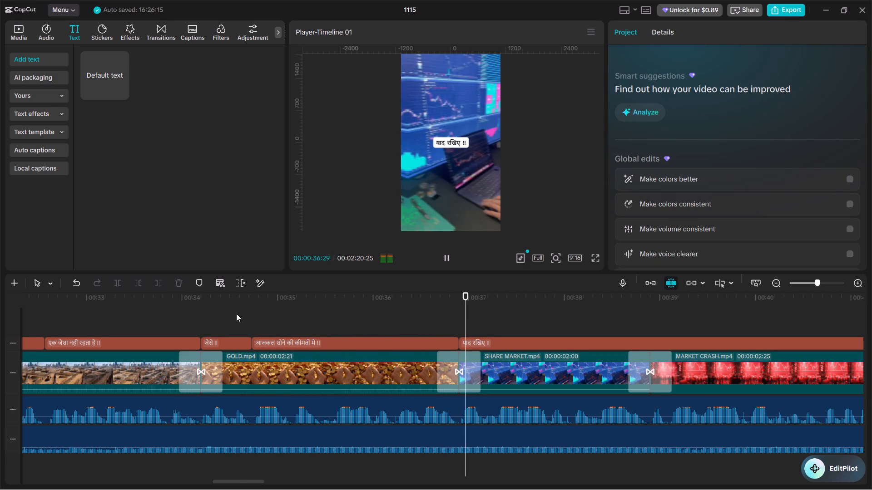
click(236, 314)
key(space)
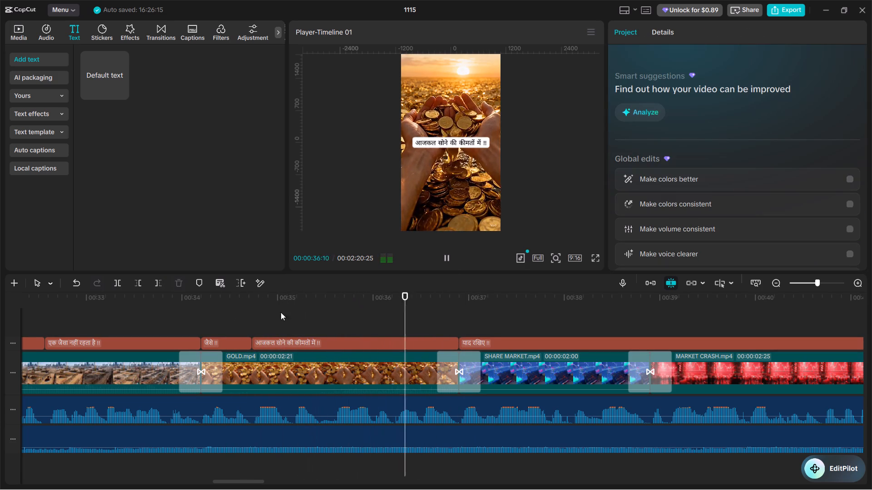
key(space)
click(387, 316)
drag(387, 317, 406, 322)
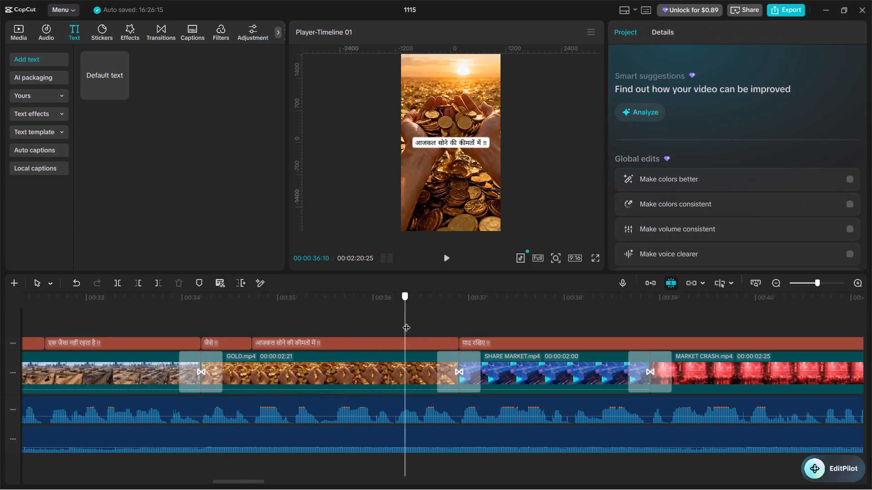
drag(406, 322, 461, 320)
key(space)
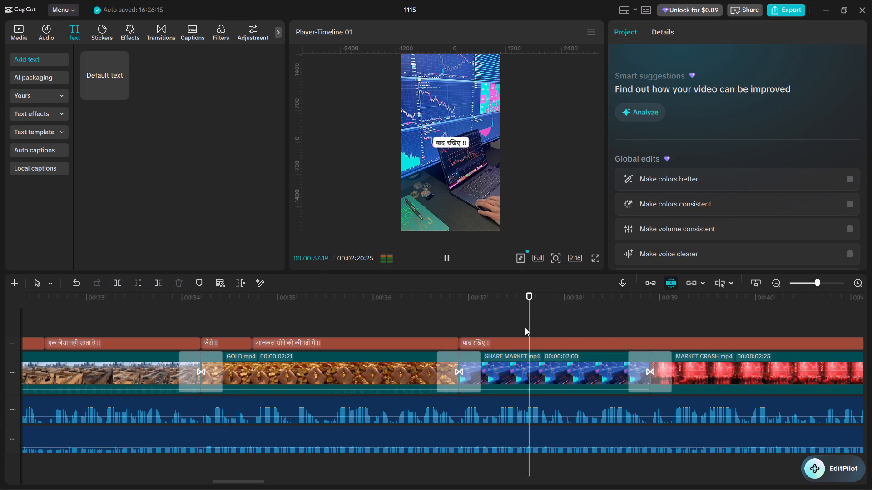
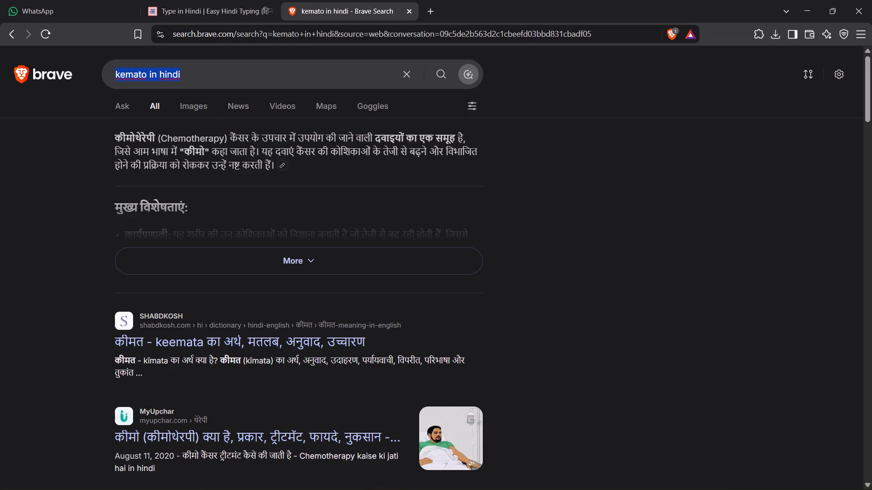
Search the web for "or share market ke sharoo me in hindi" and expand the full answer.
text(or sharem)
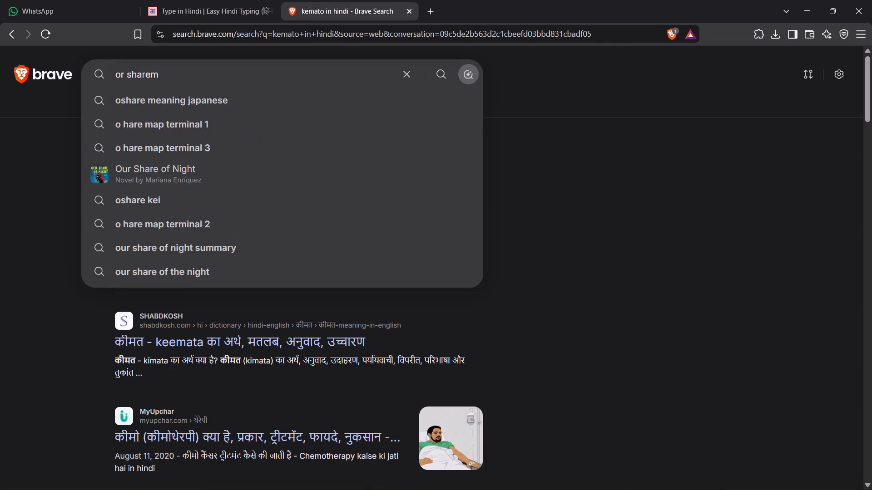
key(BackSpace)
key(space)
text(marketke)
key(space)
key(BackSpace)
key(BackSpace)
key(BackSpace)
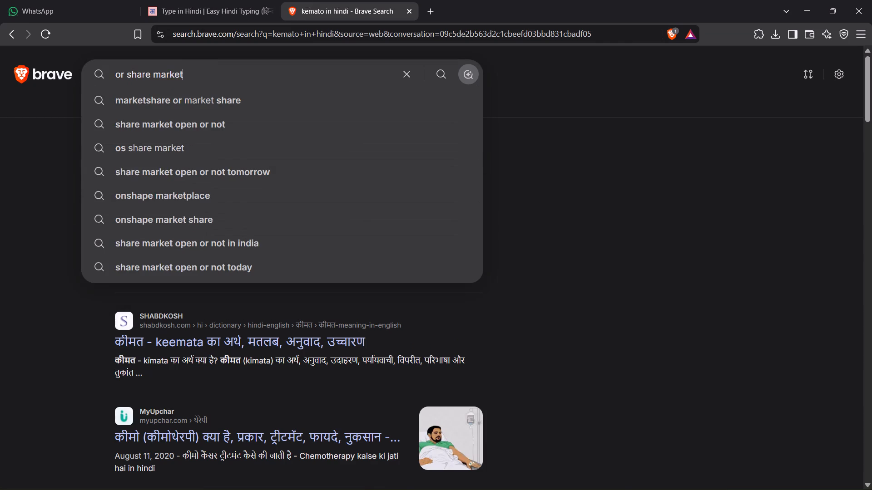
key(space)
text(ke)
key(space)
text(sha)
text(reo)
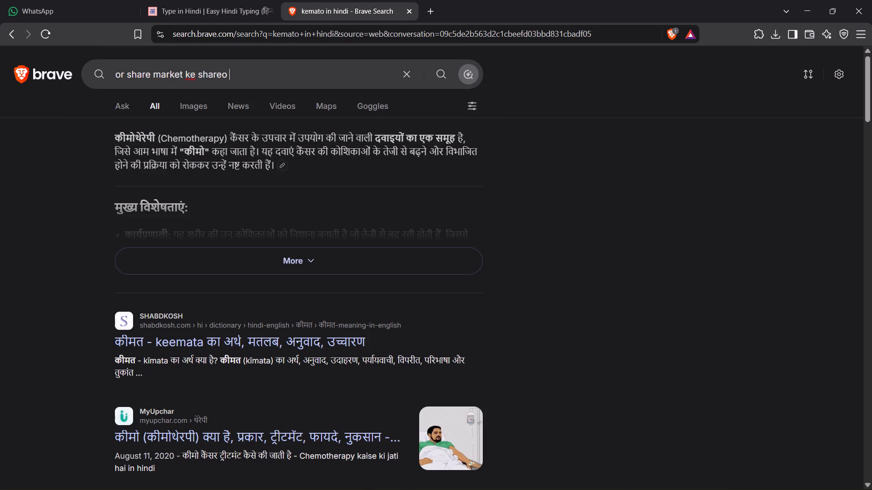
key(space)
key(BackSpace)
key(BackSpace)
key(BackSpace)
key(e)
key(BackSpace)
text(oo)
key(space)
text(me in hindi)
key(Return)
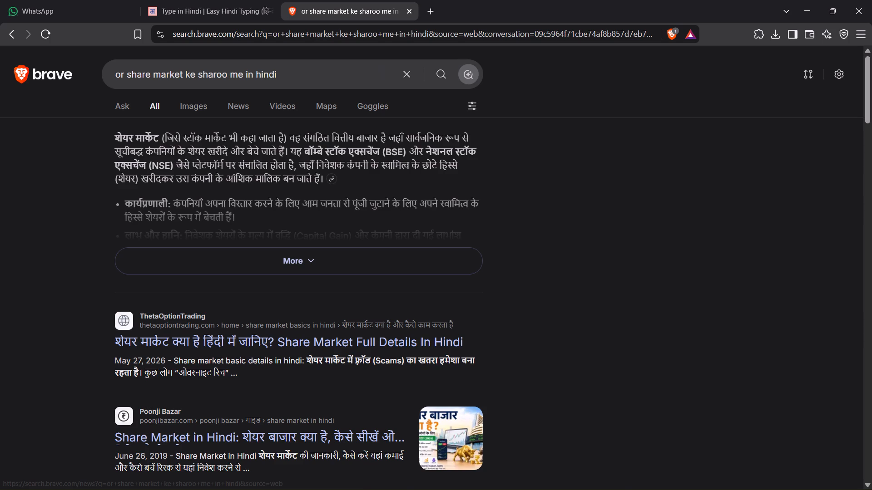
click(185, 260)
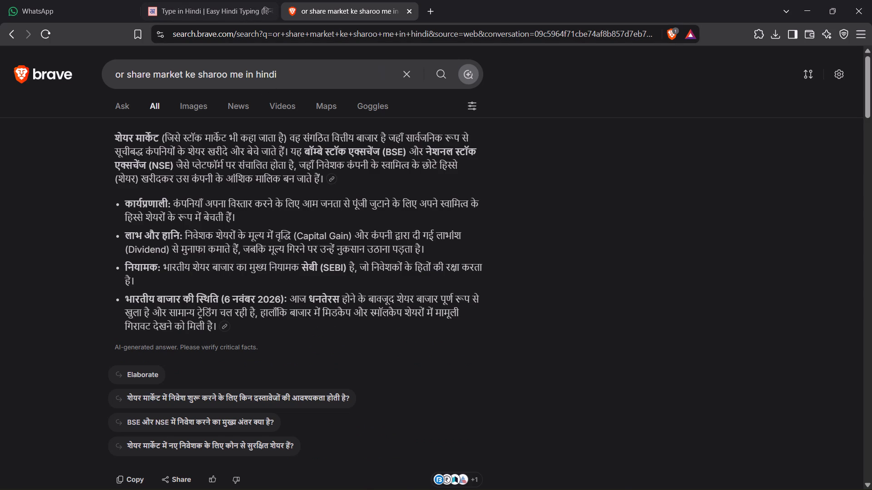
Copy the phrase "or share market ke sharoo me" from the search query.
drag(226, 74, 183, 73)
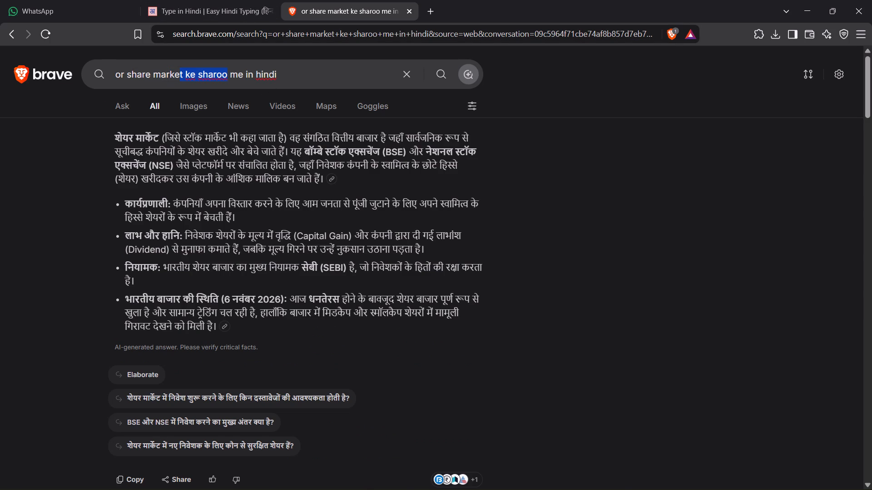
drag(242, 76, 83, 75)
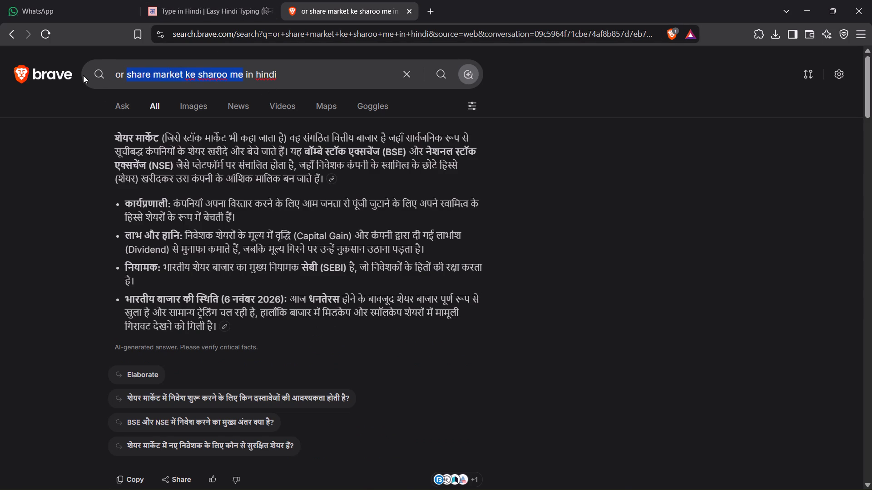
key(ctrl+c)
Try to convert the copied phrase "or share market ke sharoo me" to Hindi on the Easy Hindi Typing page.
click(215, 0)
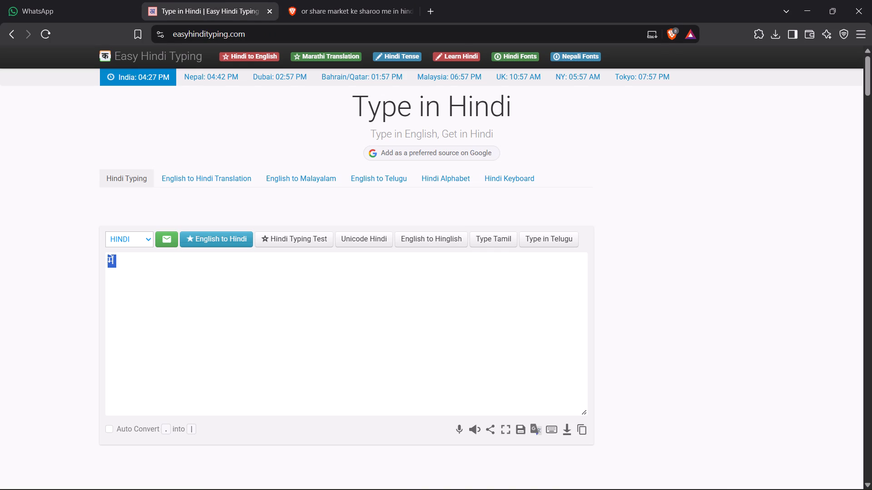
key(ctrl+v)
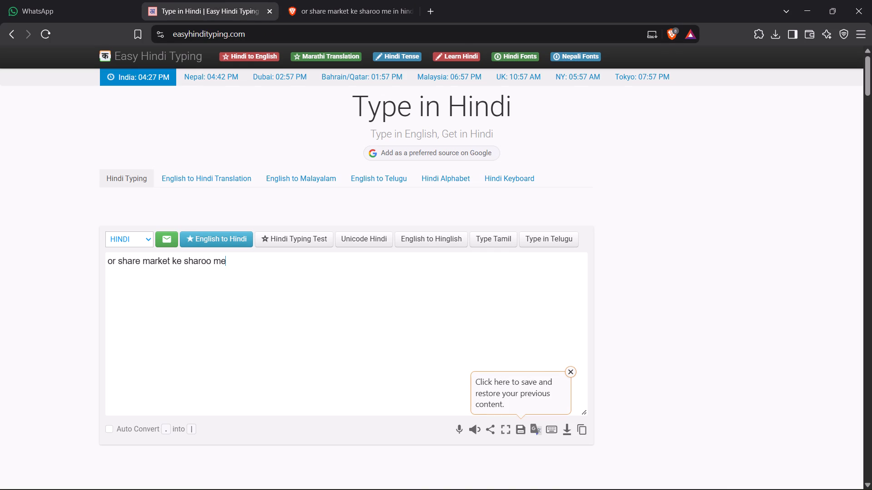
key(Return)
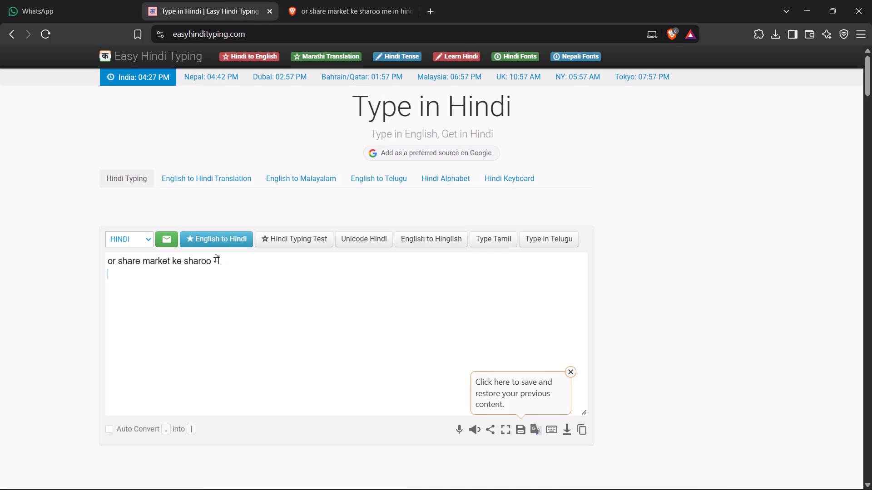
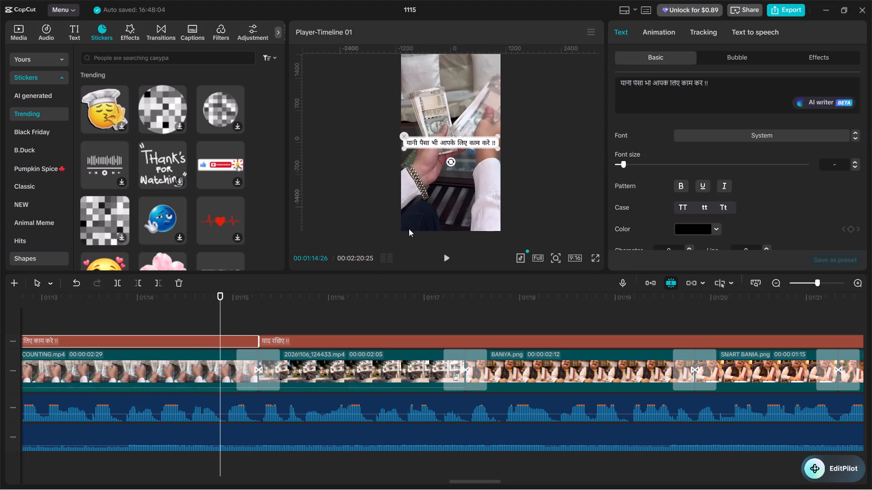
click(715, 87)
click(712, 83)
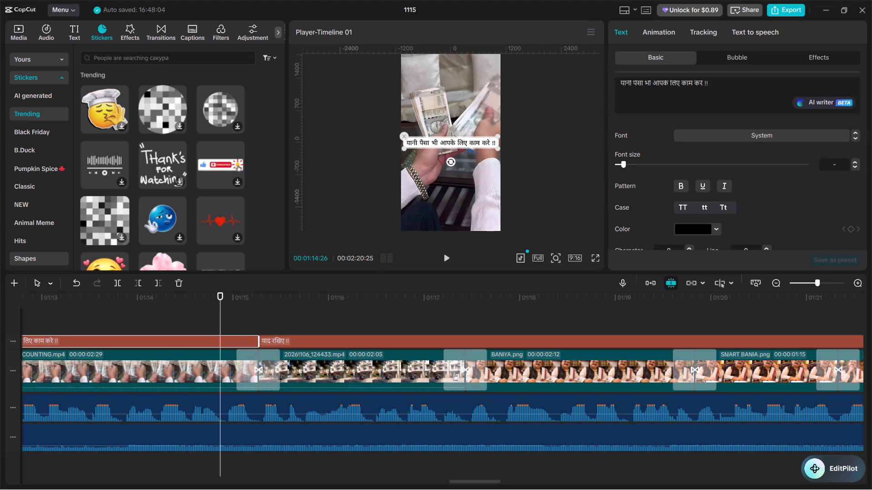
click(703, 82)
key(space)
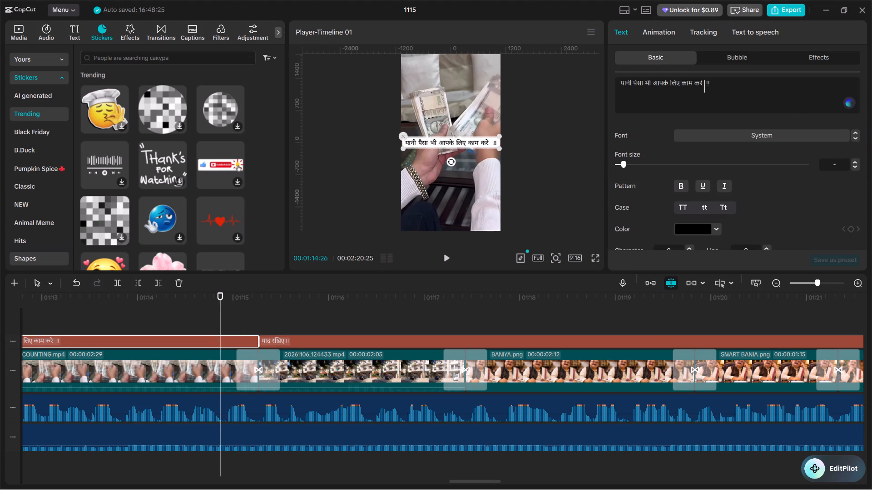
key(ctrl+v)
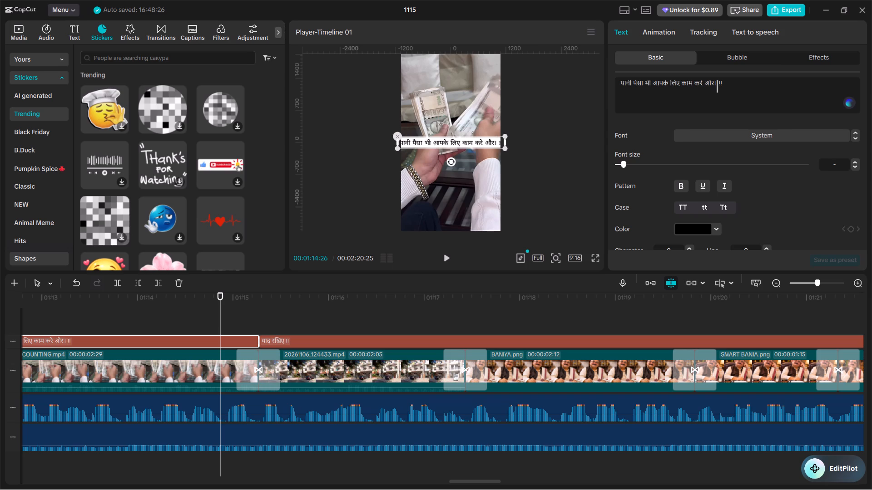
key(BackSpace)
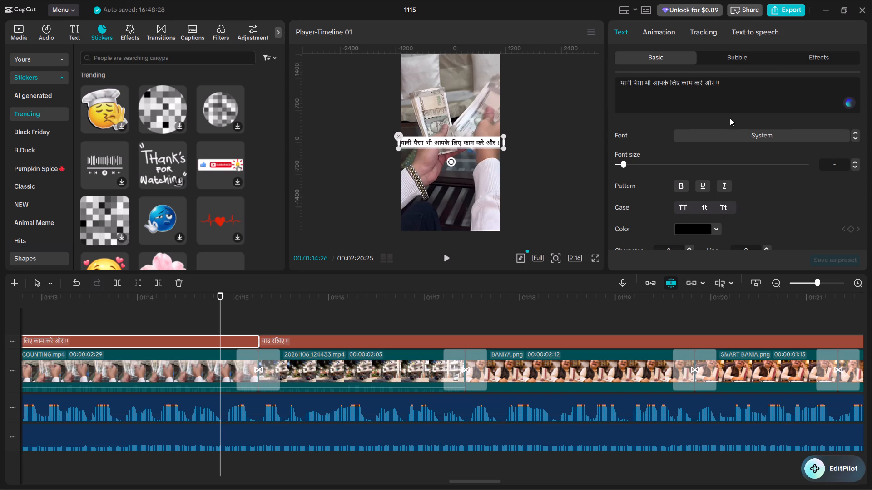
Set the scale of the MONEY COUNTING caption to 90%.
scroll(748, 184, down, 4)
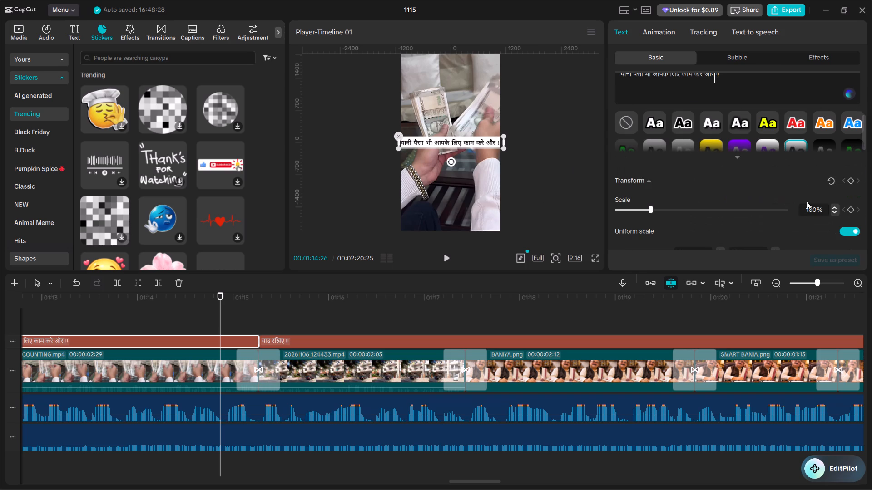
double_click(813, 214)
text(90)
key(Return)
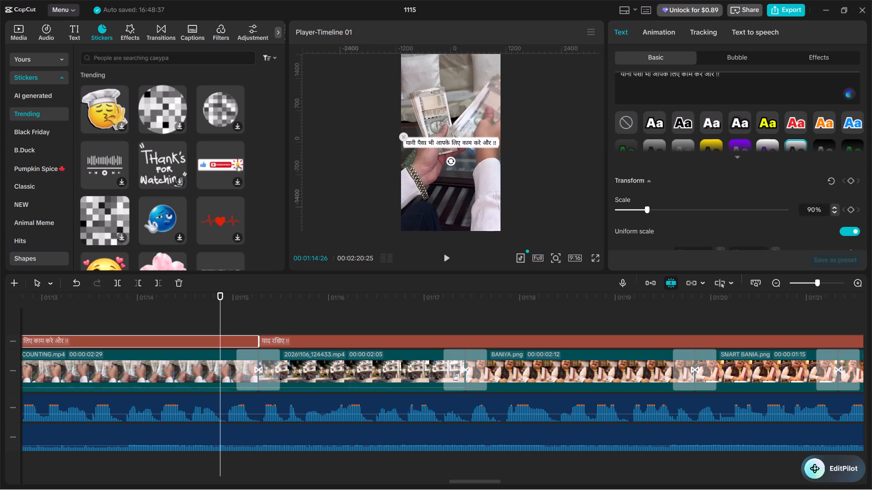
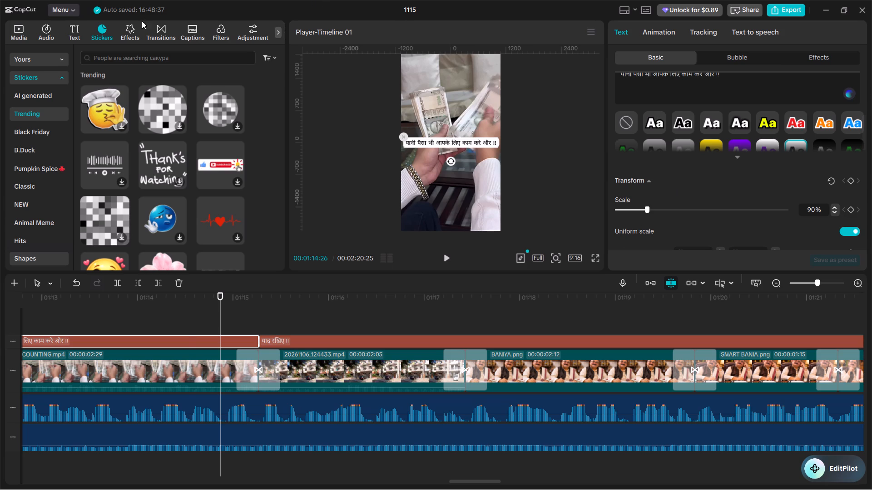
Replay the voice-over along MONEY COUNTING.mp4 and into the following clip to check it against the captions.
click(187, 305)
click(186, 316)
click(151, 318)
key(space)
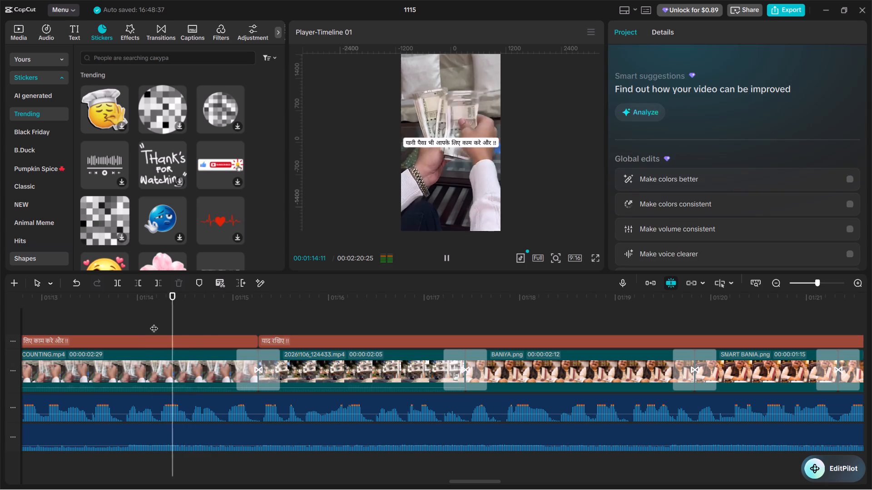
key(space)
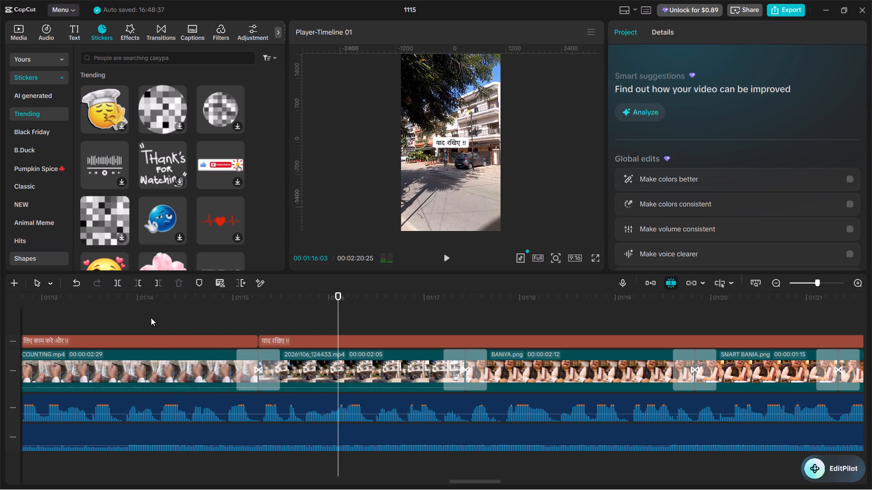
scroll(189, 334, up, 8)
alt+scroll(188, 338, up, 4)
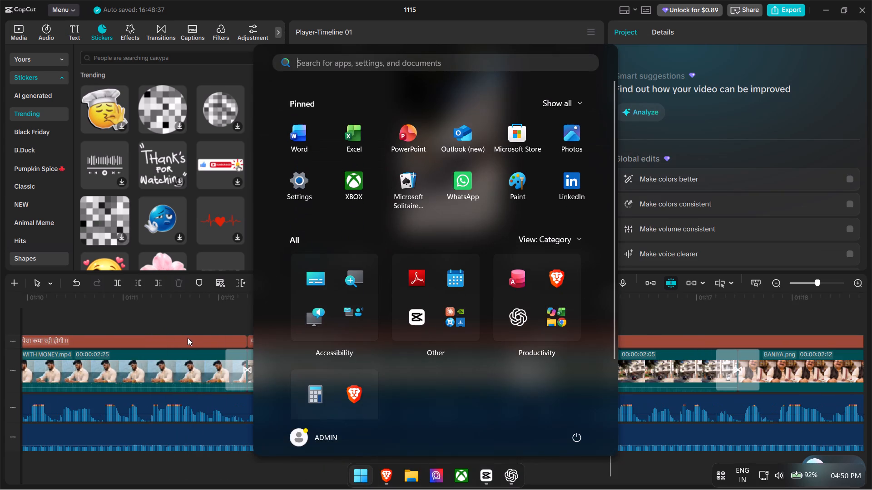
click(252, 313)
key(space)
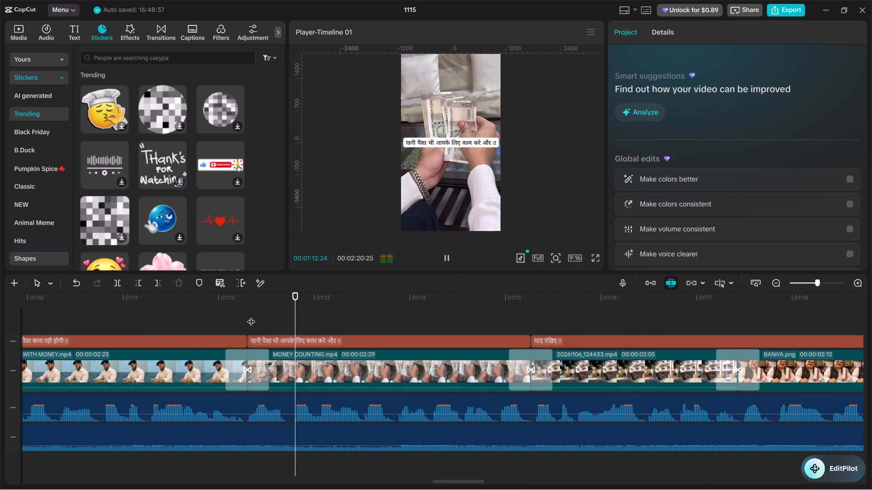
key(space)
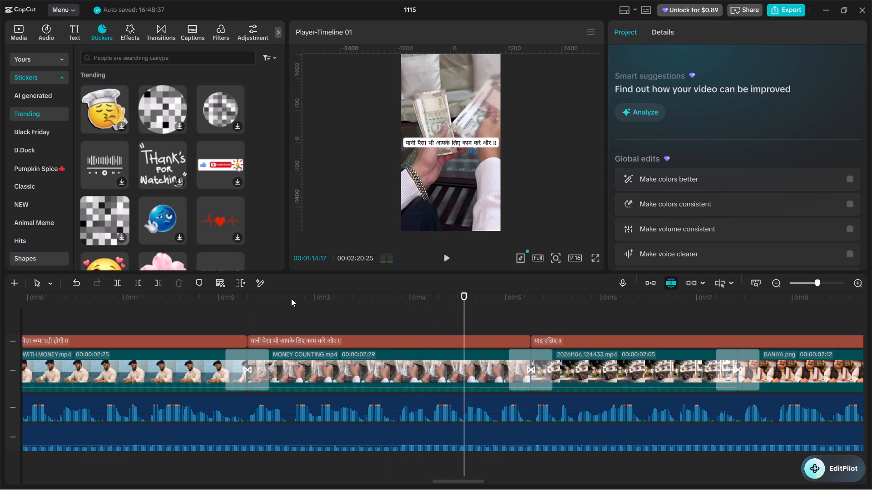
drag(341, 311, 341, 307)
key(space)
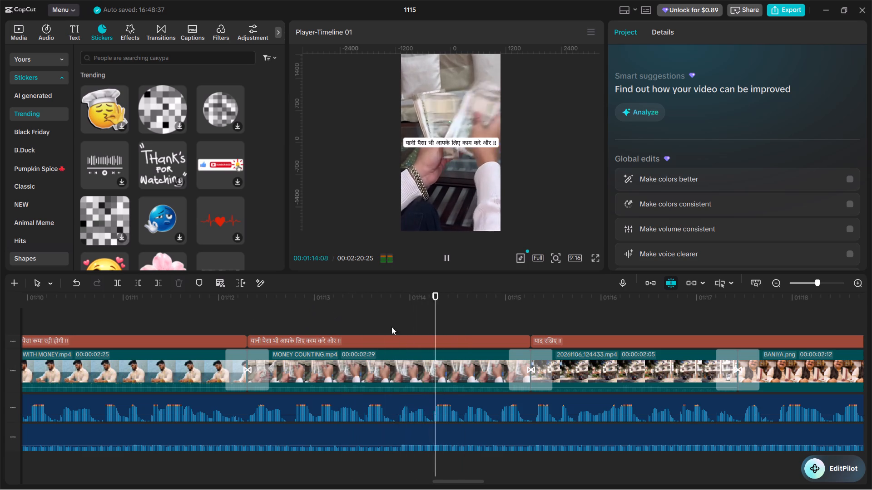
key(space)
Play on to the end of 20261106_124433.mp4 and split the "याद रखिए !!" caption where BANIYA.png begins.
key(space)
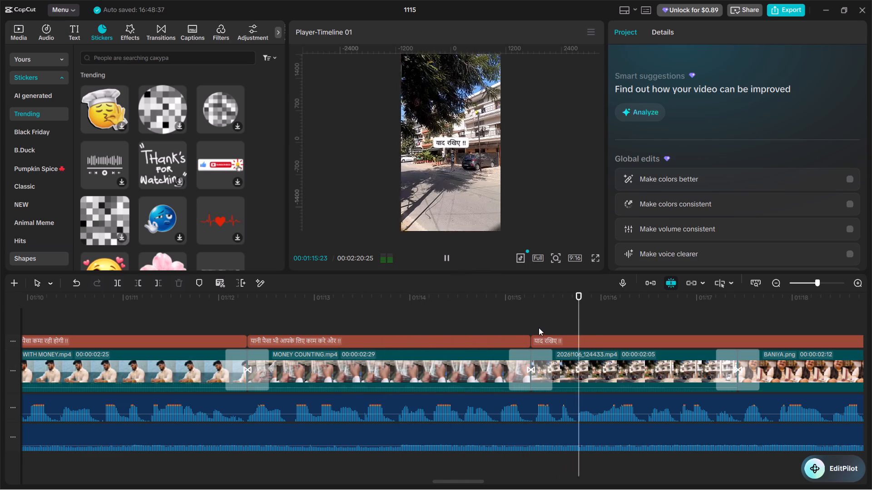
alt+scroll(544, 320, down, 5)
key(space)
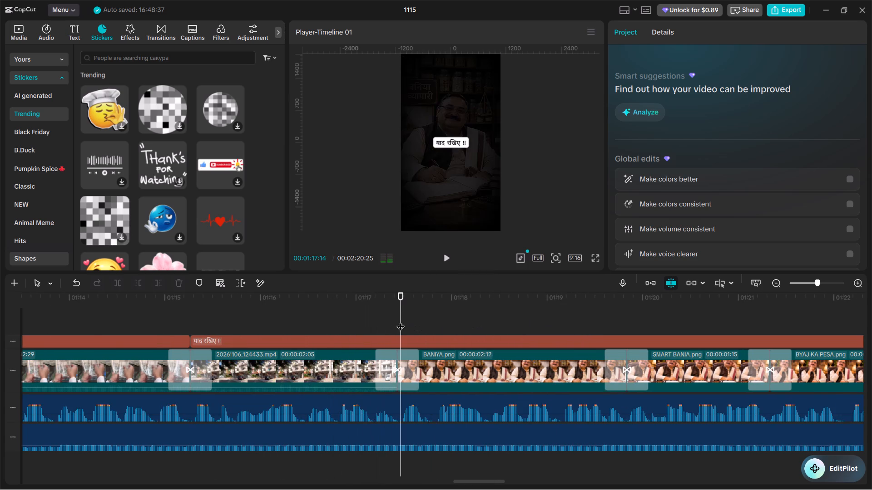
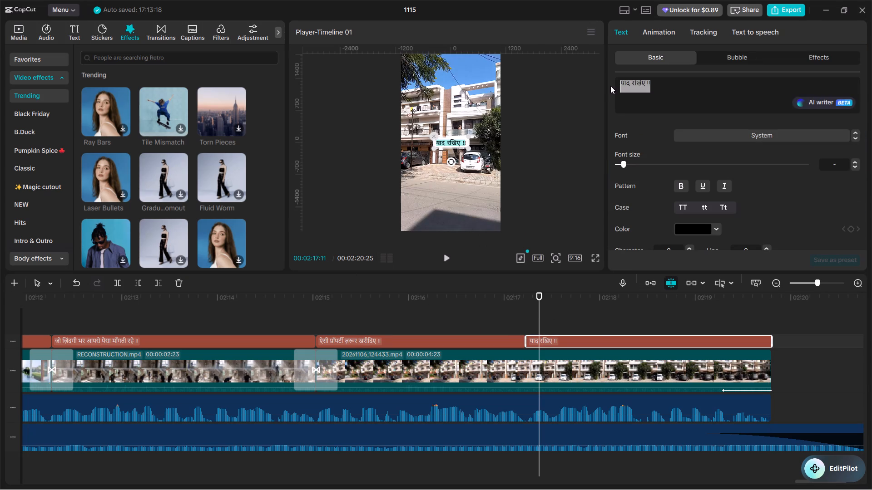
drag(610, 86, 610, 86)
key(ctrl+v)
key(BackSpace)
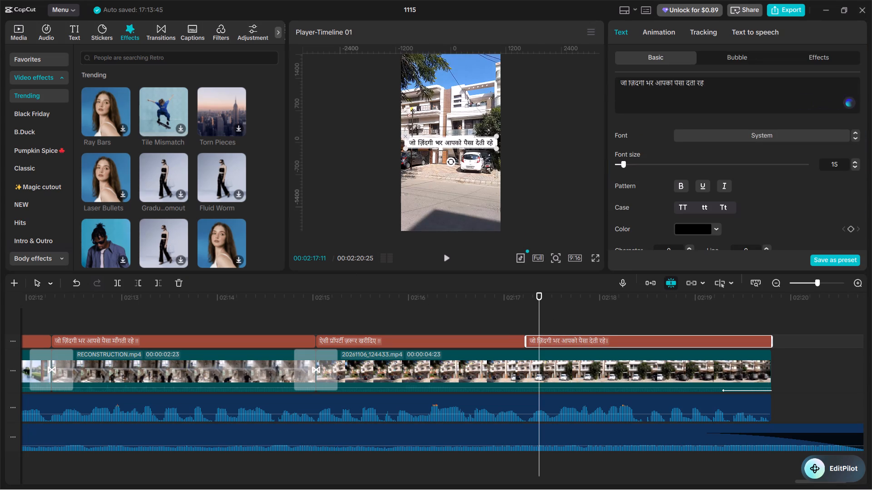
key(space)
text(!!)
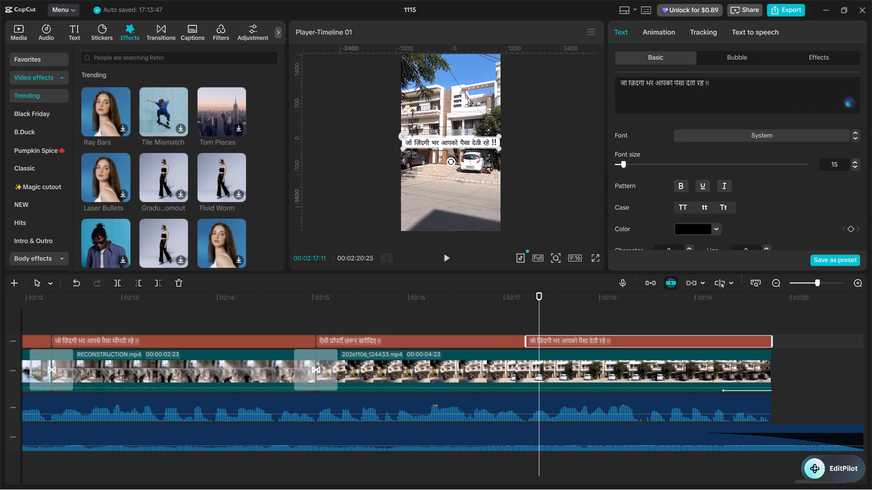
Set the font size of only the "!!" in the last caption to 10 and play back the ending.
double_click(708, 83)
click(842, 162)
click(837, 162)
double_click(836, 166)
text(10)
key(Return)
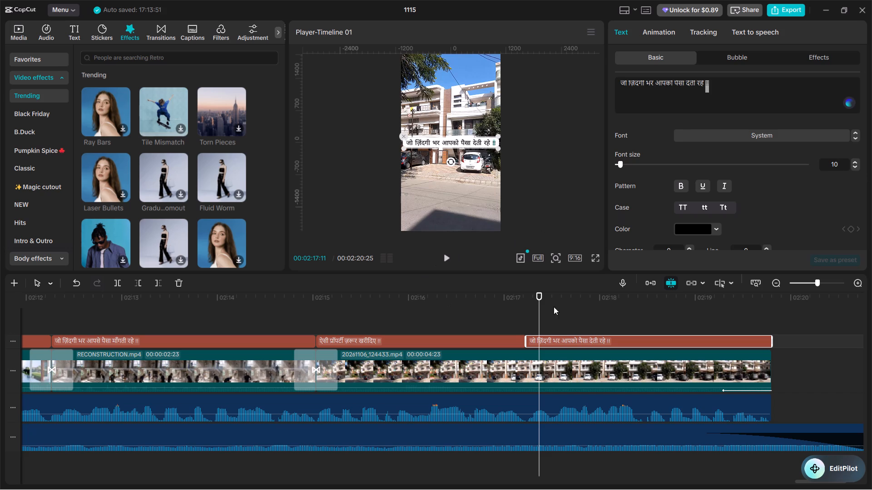
click(546, 317)
drag(546, 318, 627, 323)
key(space)
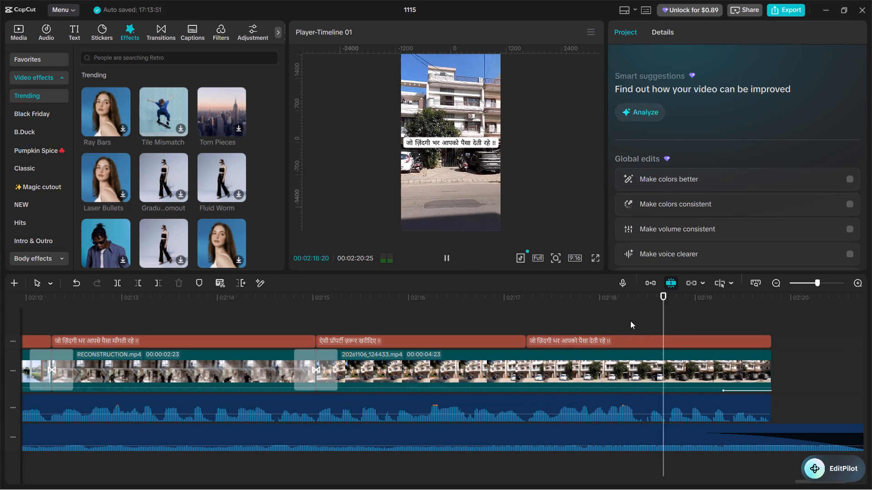
key(space)
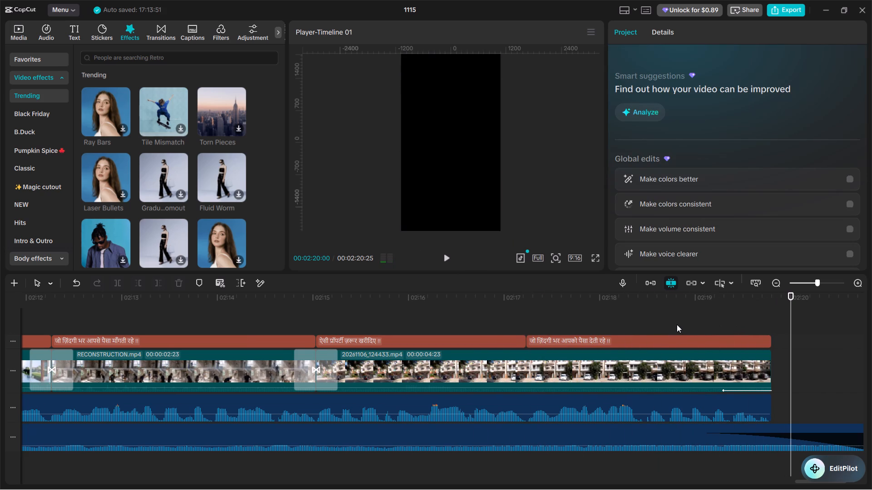
Select the opening "याद रखिए !!" caption, reuse the recent animation search "typewritting" and apply the Type 2 entrance animation.
alt+scroll(677, 324, down, 6)
ctrl+scroll(557, 358, down, 20)
ctrl+scroll(557, 358, down, 20)
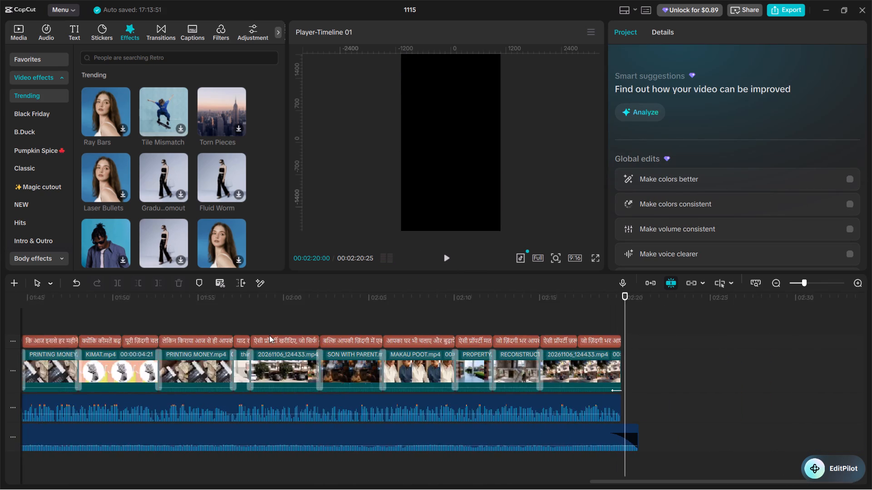
ctrl+scroll(269, 335, down, 16)
ctrl+scroll(242, 330, down, 5)
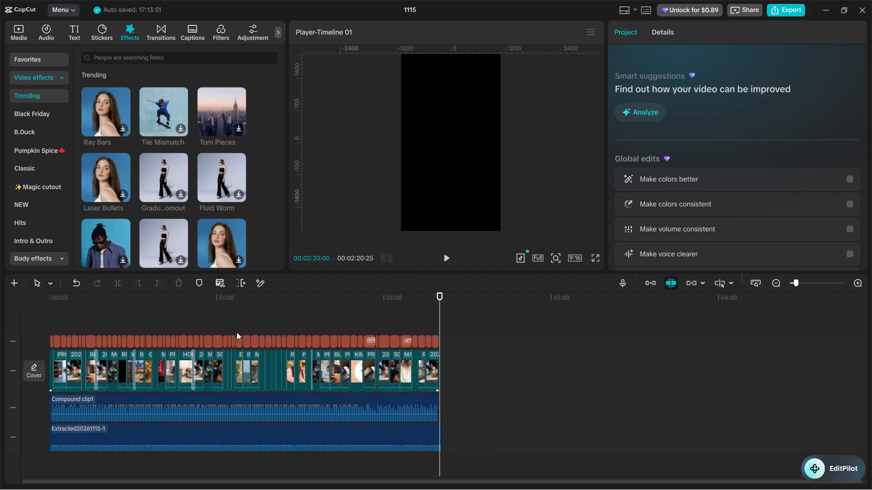
ctrl+scroll(237, 332, up, 20)
ctrl+scroll(237, 332, up, 15)
alt+scroll(223, 334, up, 3)
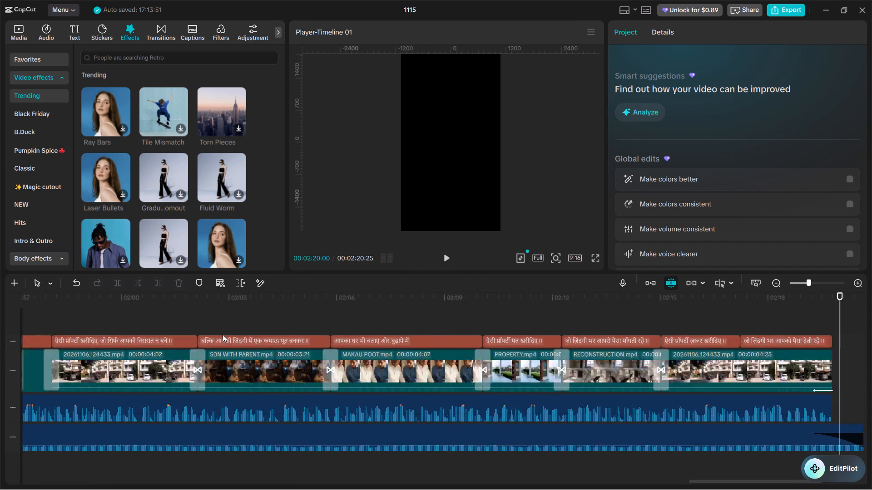
alt+scroll(223, 334, up, 20)
alt+scroll(223, 334, up, 20)
alt+scroll(223, 334, up, 18)
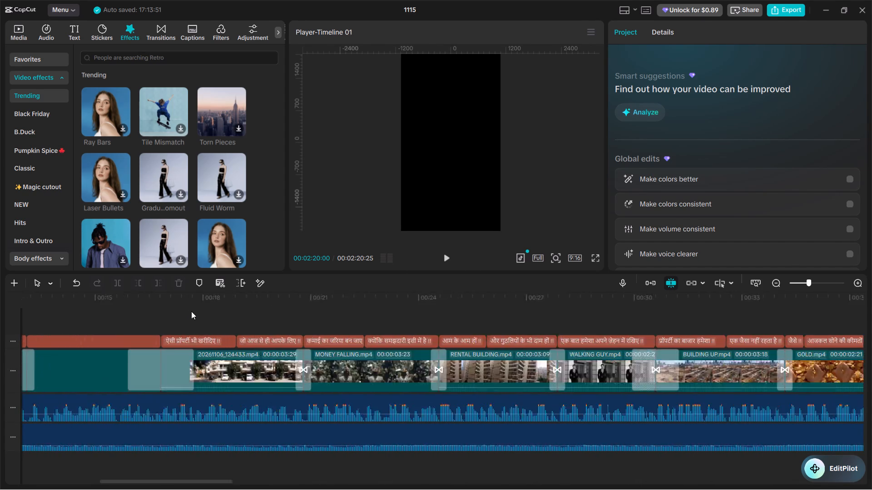
alt+scroll(191, 311, up, 14)
click(89, 339)
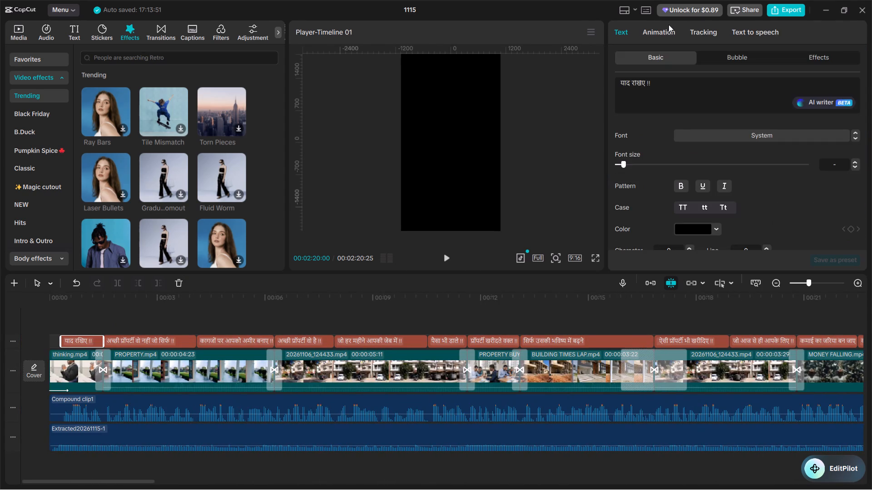
click(658, 26)
click(663, 83)
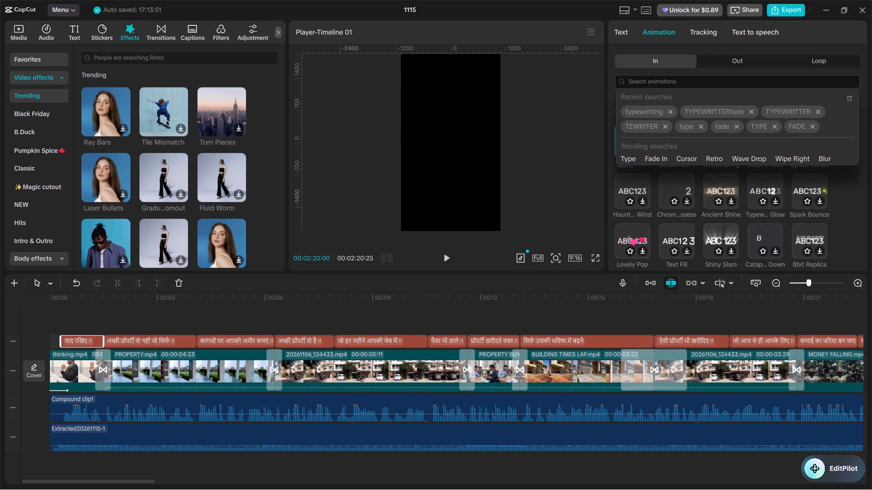
click(633, 112)
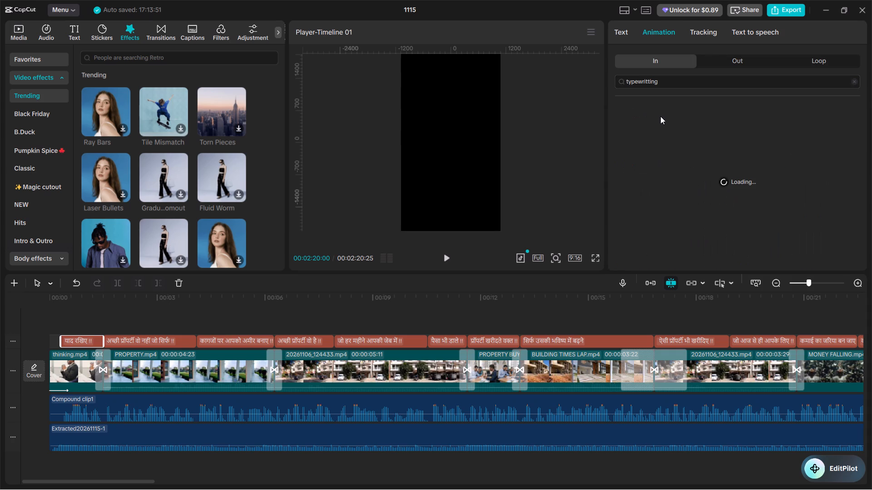
click(720, 127)
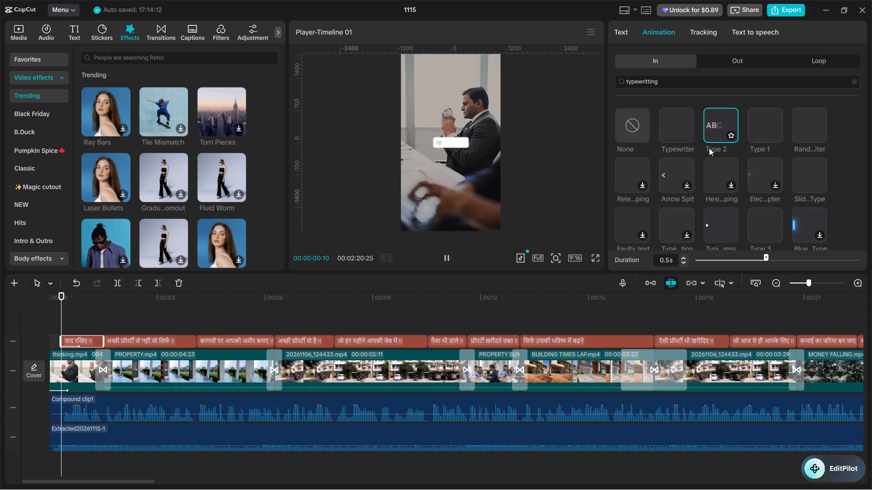
Give the caption "अच्छी प्रॉपर्टी वो नहीं जो सिर्फ !!" the Type 1 entrance animation with a 1.3 s duration.
click(121, 340)
click(665, 29)
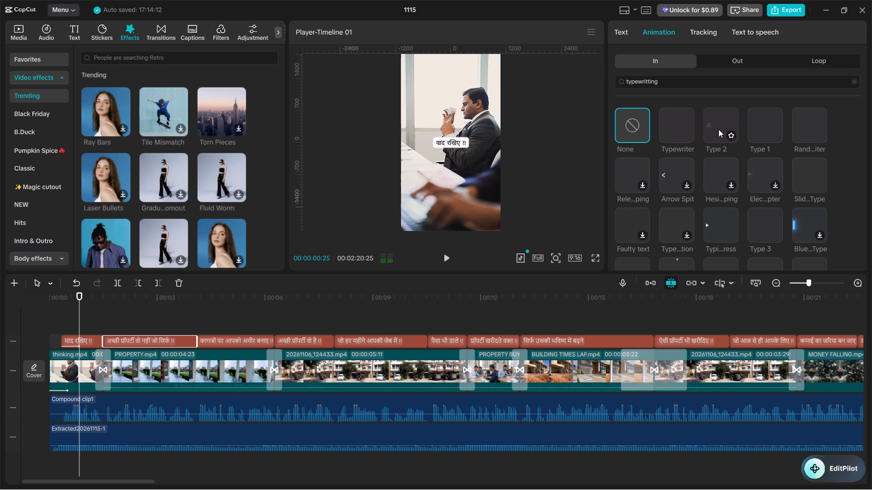
click(759, 117)
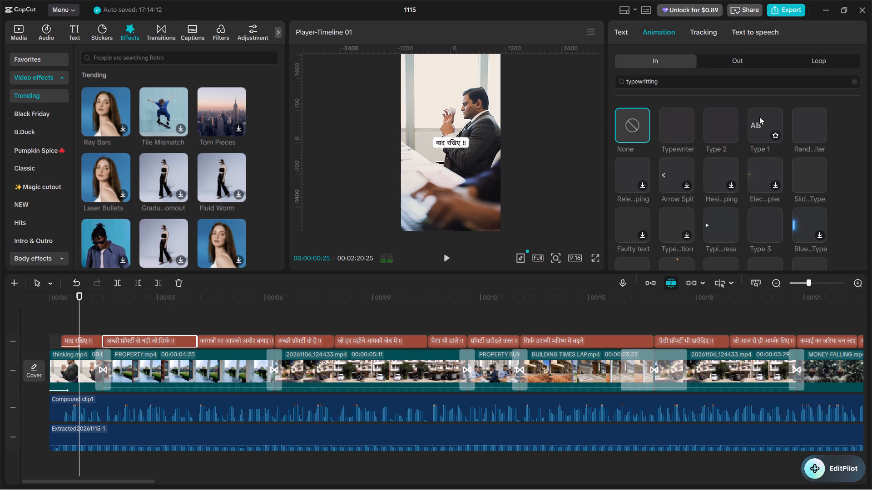
click(760, 120)
drag(728, 257, 777, 264)
Give the caption "कागजों पर आपको अमीर बनाए !!" the Type 2 entrance animation and lengthen the animation's duration.
click(237, 338)
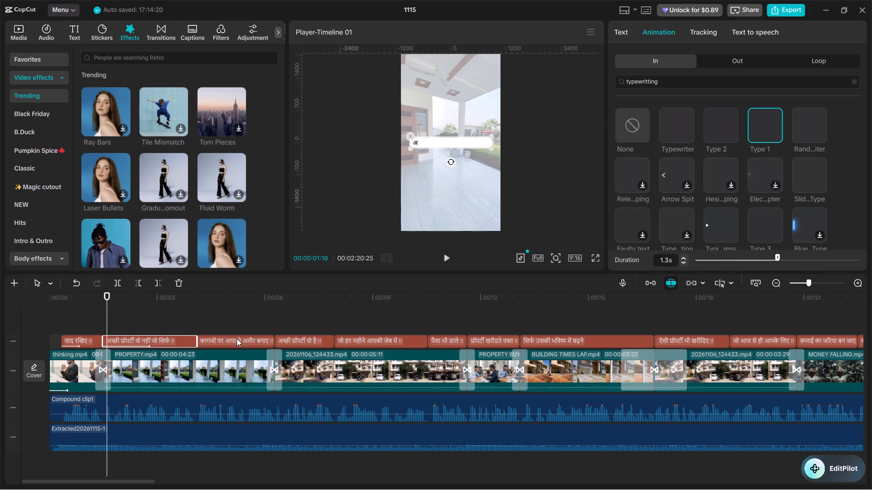
click(647, 29)
click(713, 113)
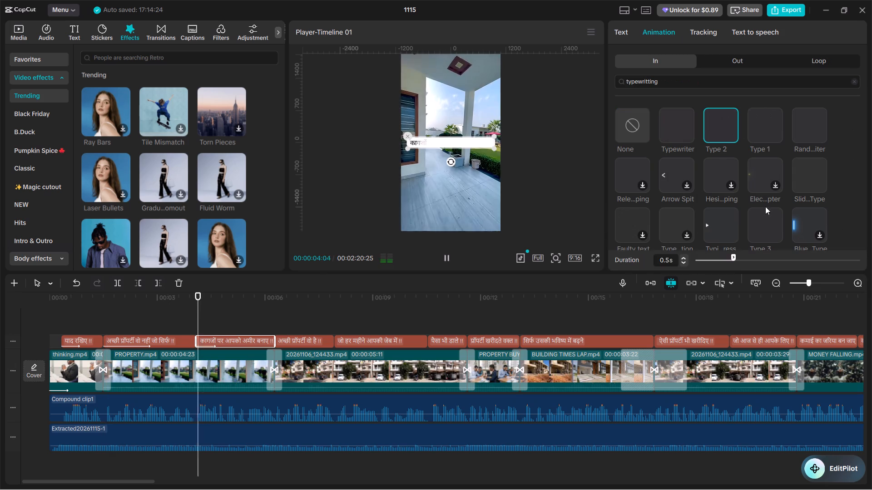
drag(736, 257, 775, 262)
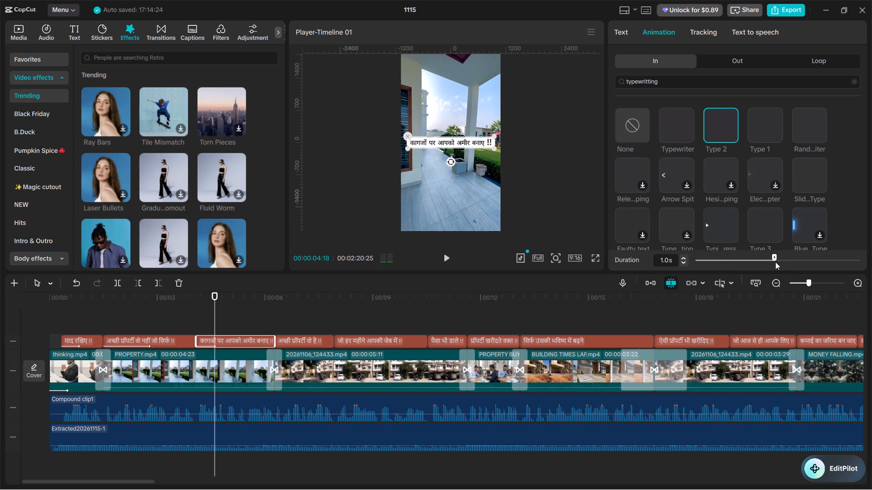
drag(775, 262, 780, 262)
Give the caption "अच्छी प्रॉपर्टी वो है !!" the Type 2 entrance animation and lengthen the animation's duration.
click(316, 339)
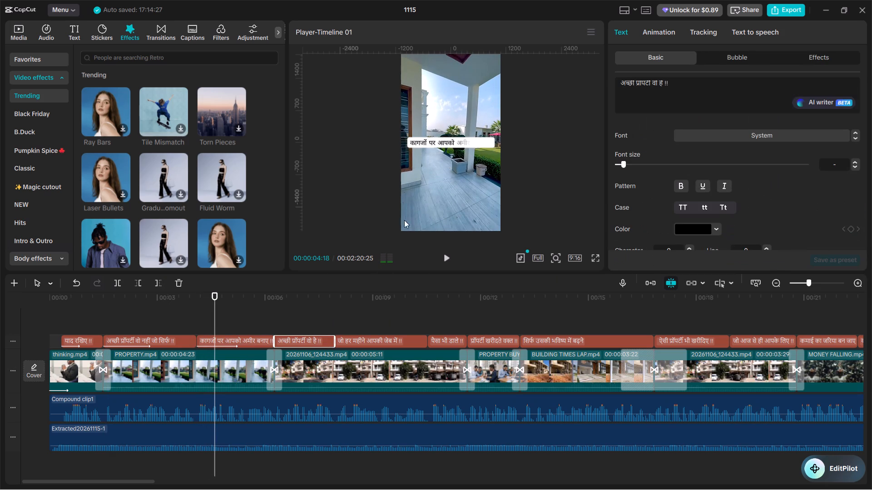
click(670, 25)
click(721, 131)
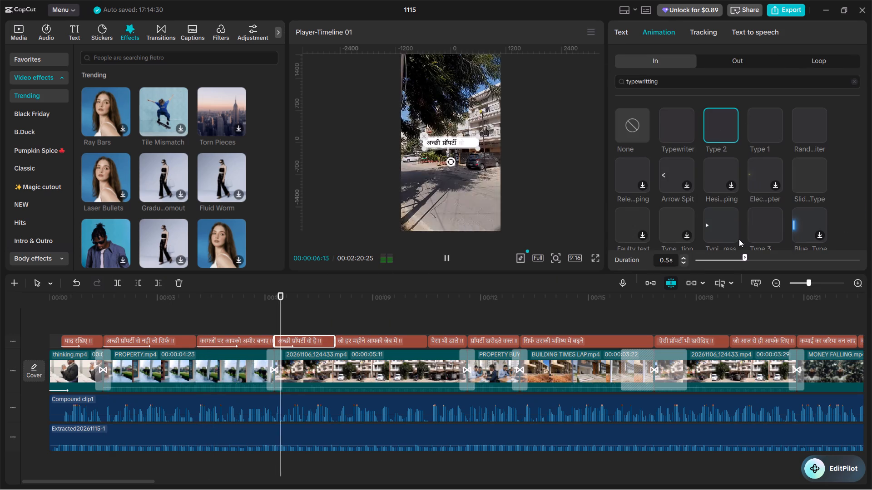
drag(741, 257, 784, 261)
Give the caption "जो हर महीने आपकी जेब में !!" the Type 2 entrance animation with a 1.5 s duration.
click(376, 344)
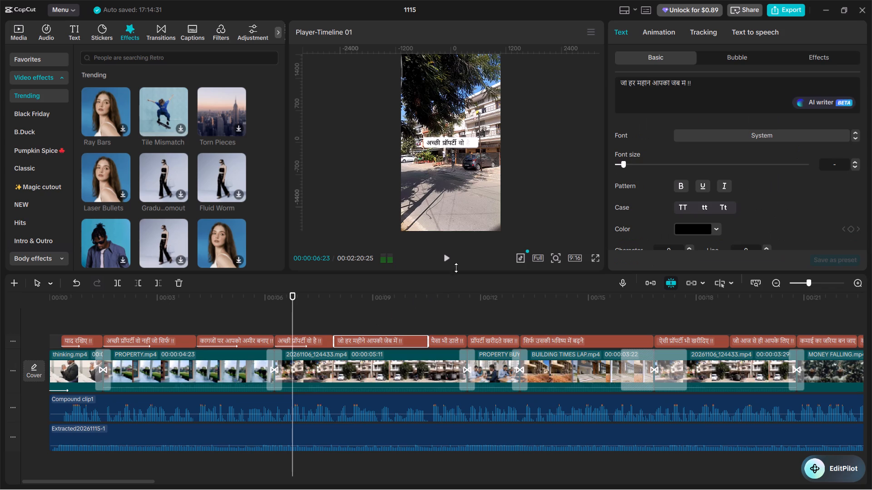
click(665, 31)
click(709, 126)
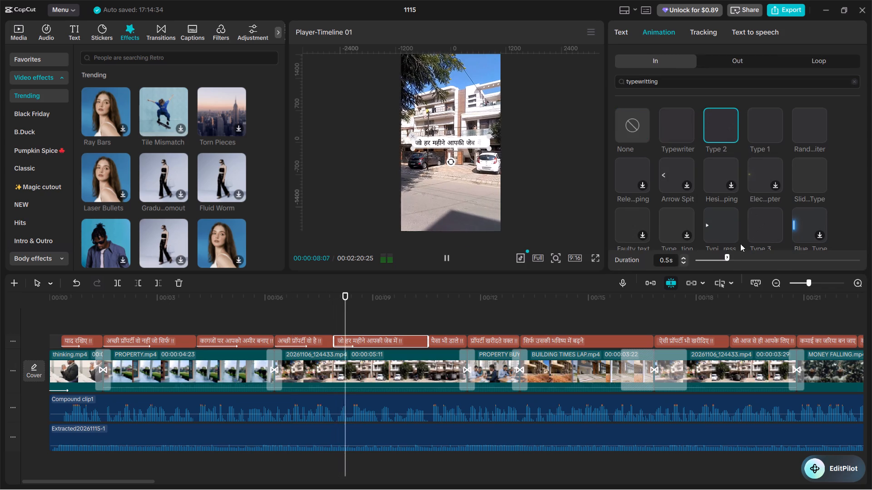
drag(726, 257, 786, 258)
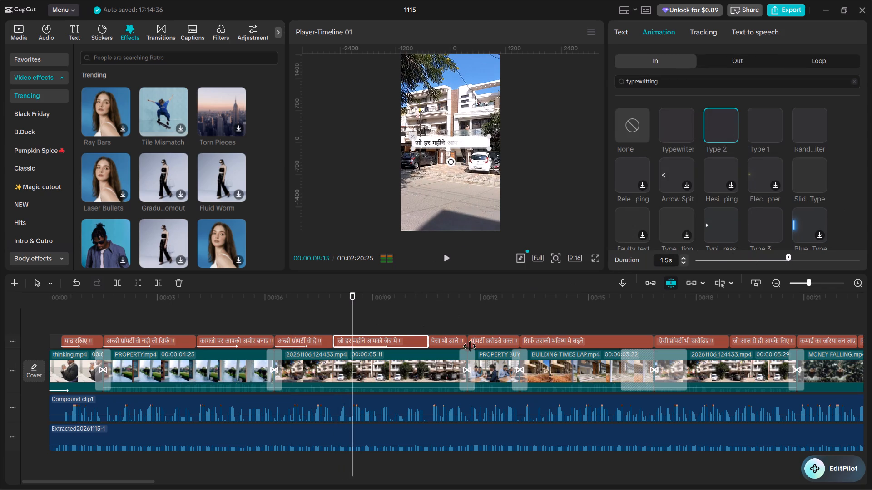
Give the caption "पैसा भी डाले !!" the Type 2 entrance animation with a 0.6 s duration.
click(454, 341)
click(637, 13)
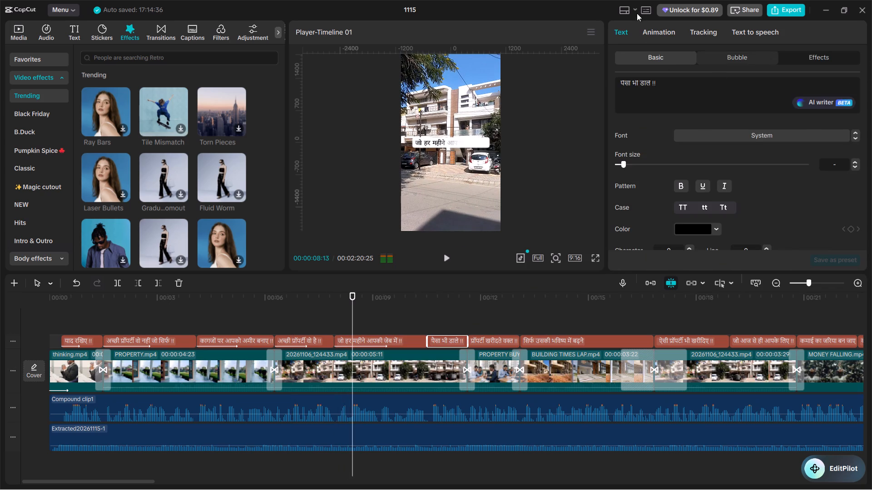
click(660, 24)
click(661, 27)
click(723, 137)
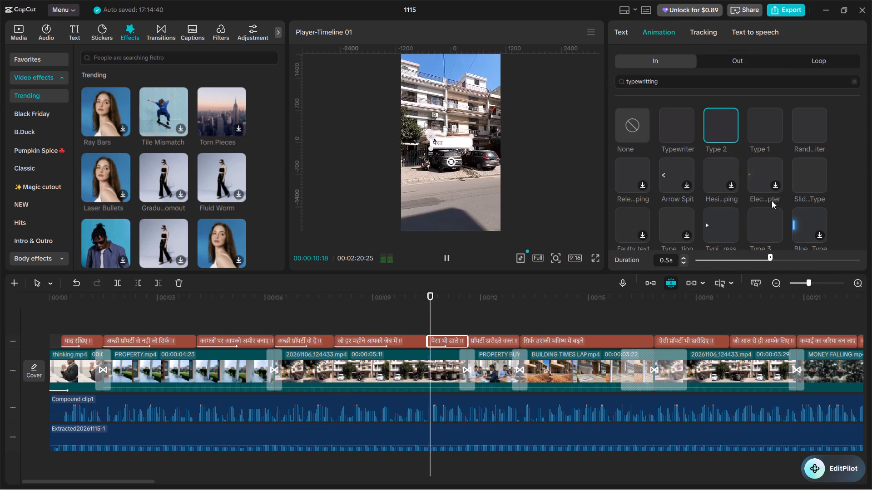
drag(771, 258, 787, 260)
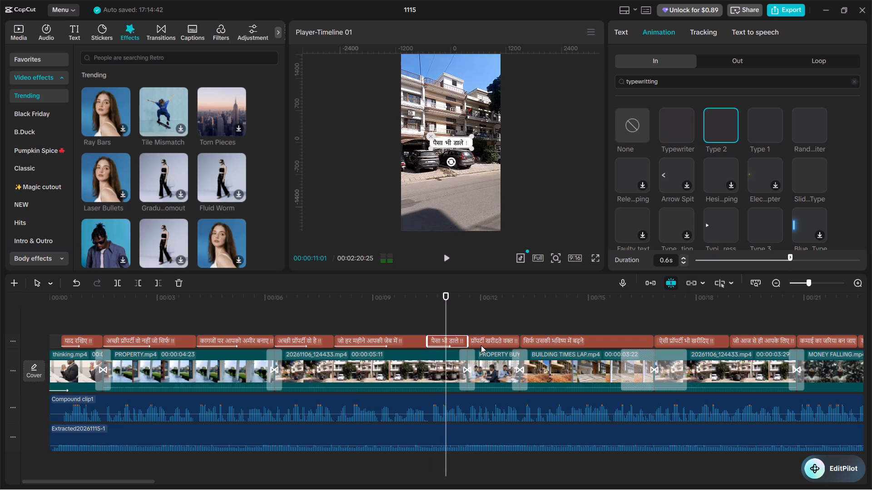
Give the caption "प्रॉपर्टी खरीदते वक्त !!" the Type 2 entrance animation with a 0.9 s duration.
click(481, 345)
click(658, 26)
click(718, 130)
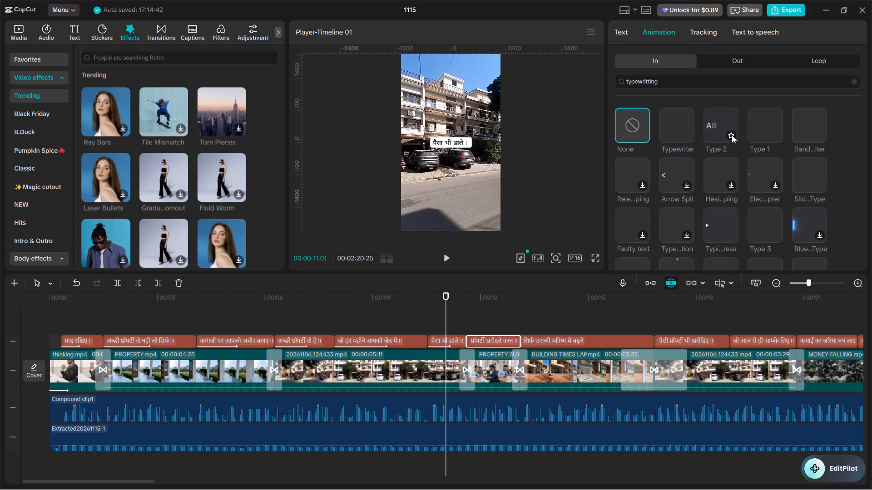
drag(753, 253, 772, 258)
drag(750, 258, 776, 258)
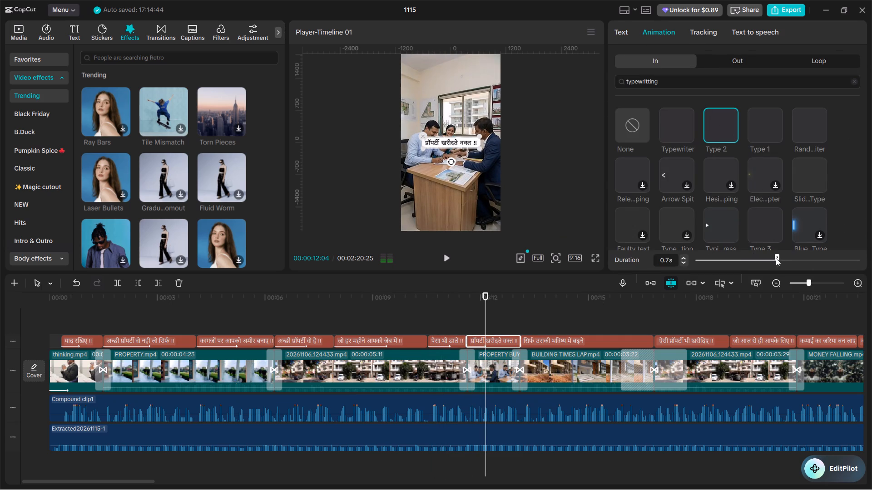
drag(776, 258, 783, 260)
drag(783, 259, 790, 259)
Give the caption "सिर्फ उसकी भविष्य में बढ़ने" the Type 2 entrance animation with a 1.9 s duration.
click(552, 339)
click(664, 29)
click(718, 127)
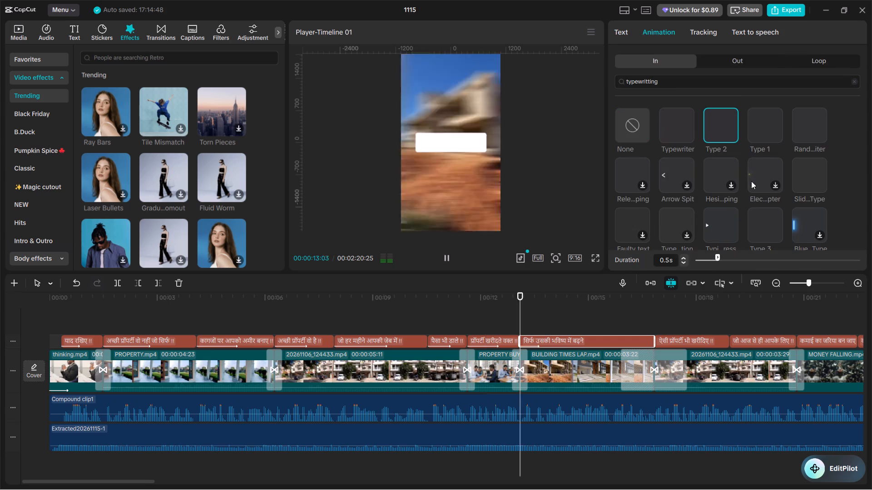
drag(719, 255, 779, 258)
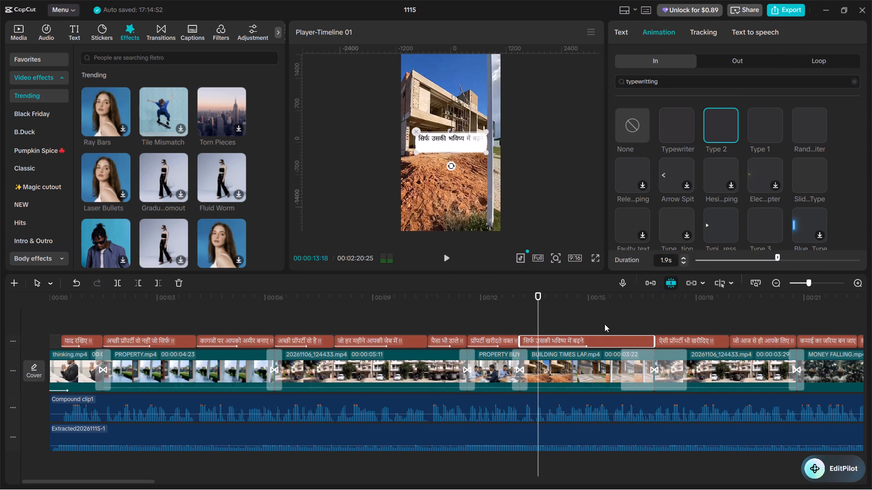
Give the caption "ऐसी प्रॉपर्टी भी खरीदिए !!" the Type 2 entrance animation with a 1.2 s duration.
click(672, 341)
click(658, 38)
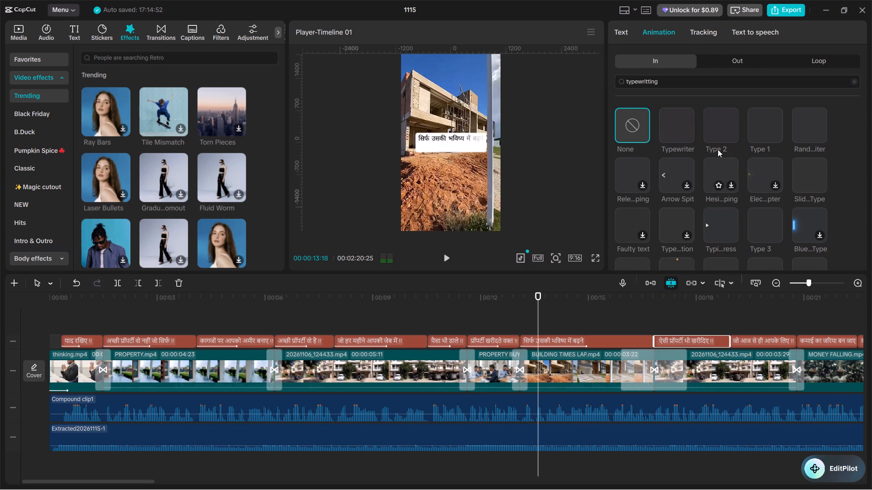
click(722, 112)
drag(732, 253, 790, 258)
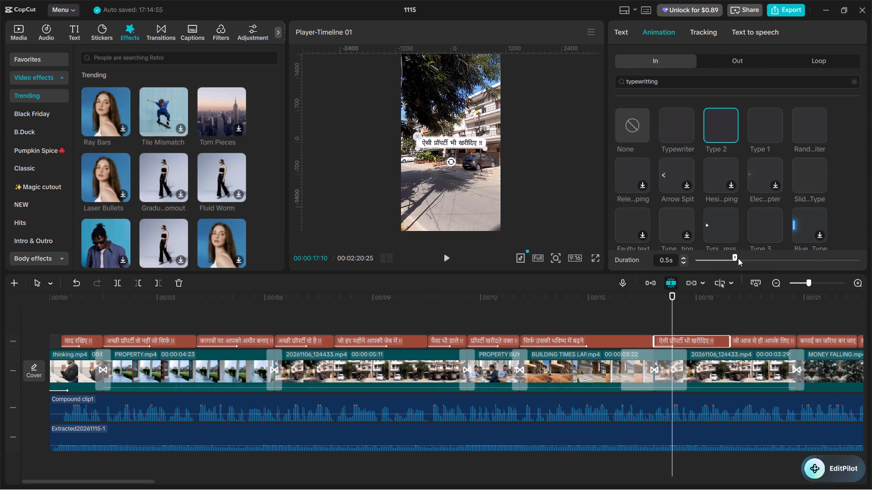
drag(733, 258, 788, 261)
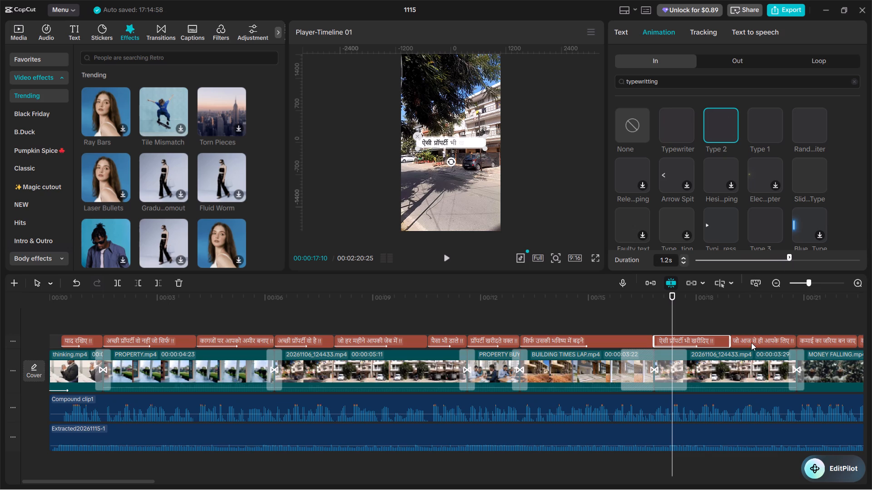
Give the caption "जो आज से ही आपके लिए !!" the Type 2 entrance animation with a 1.1 s duration.
click(751, 343)
alt+scroll(697, 326, down, 5)
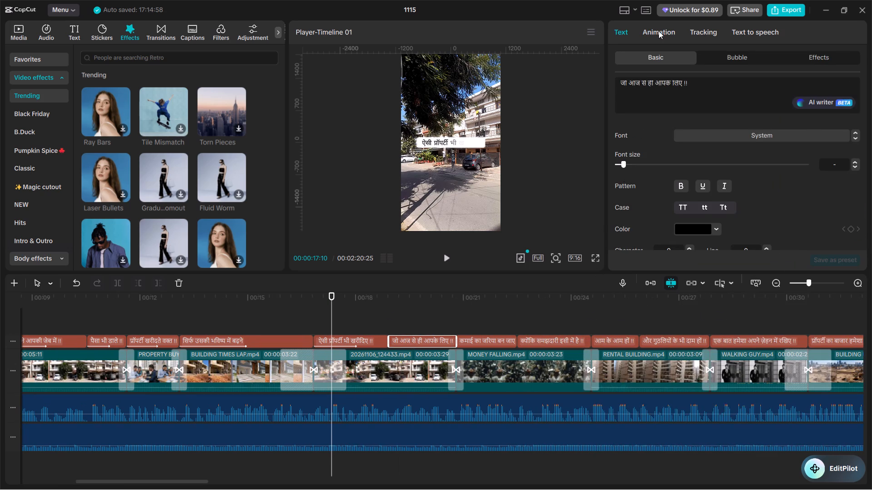
click(659, 30)
click(713, 127)
drag(741, 255, 790, 255)
Give the caption "कमाई का जरिया बन जाए" the Type 2 entrance animation with a 1.0 s duration.
click(476, 343)
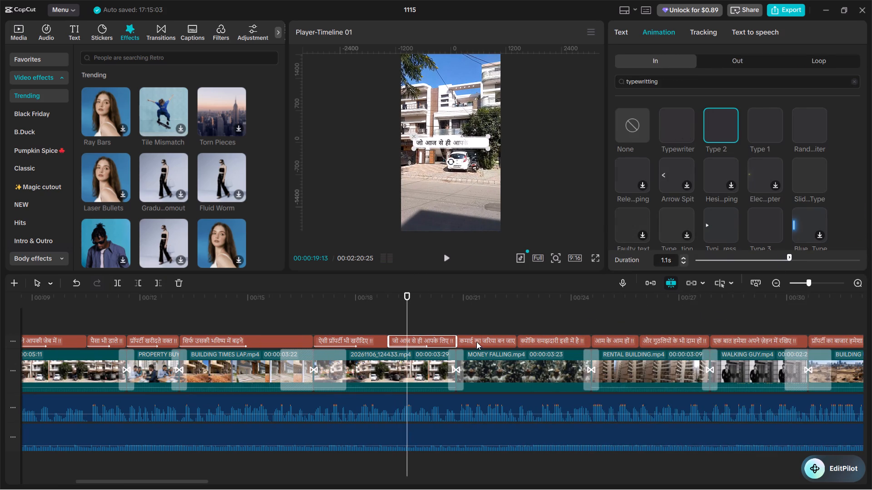
click(660, 34)
click(715, 124)
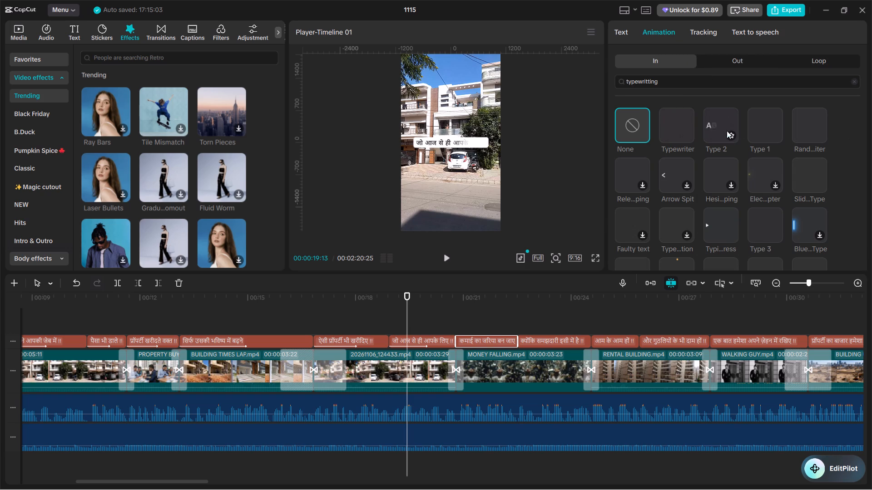
drag(745, 256, 793, 260)
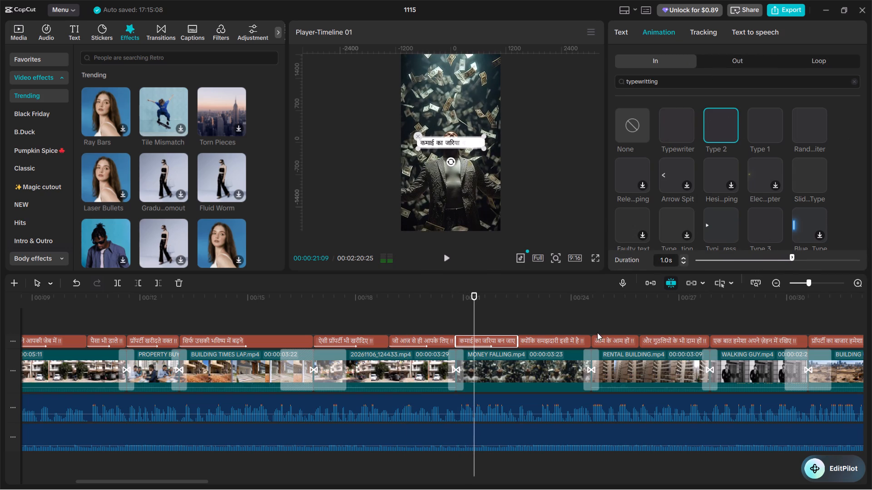
Give the caption "क्योंकि समझदारी इसी में है !!" the Type 2 entrance animation and lengthen the animation's duration.
click(568, 341)
click(672, 27)
click(712, 127)
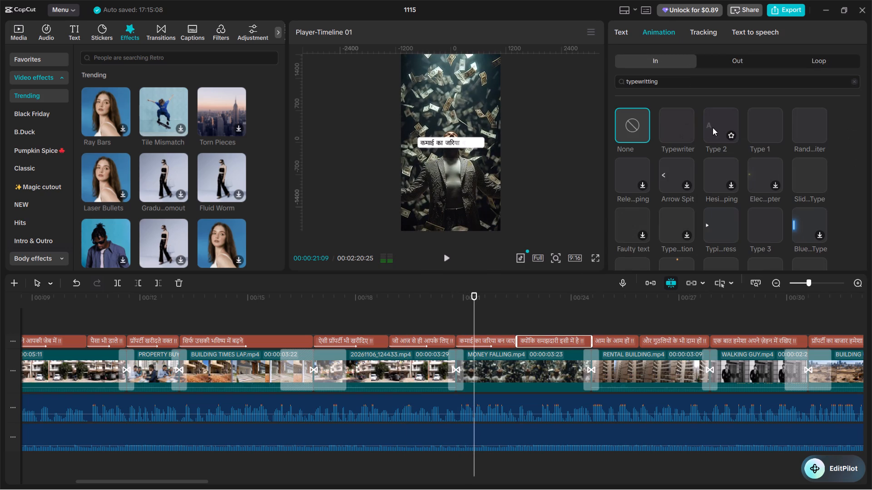
drag(735, 256, 791, 267)
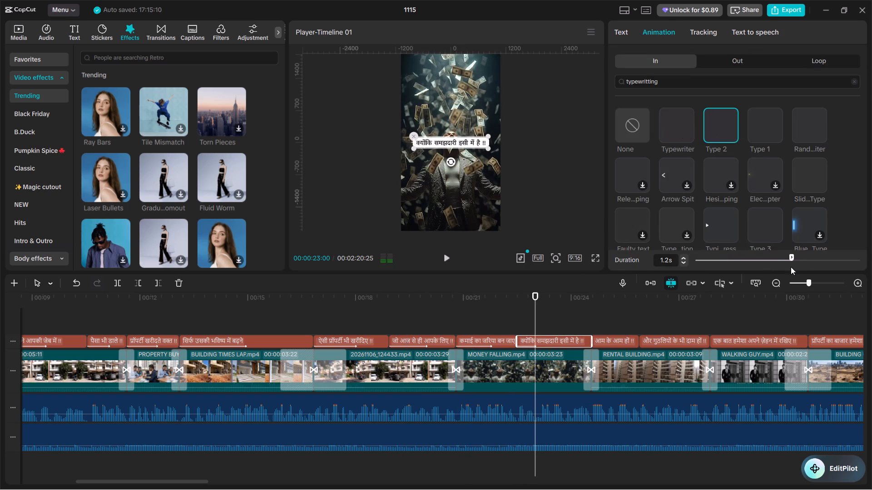
drag(791, 267, 787, 268)
Give the caption "आम के आम हों !!" the Type 2 entrance animation and lengthen the animation's duration.
click(619, 342)
click(657, 24)
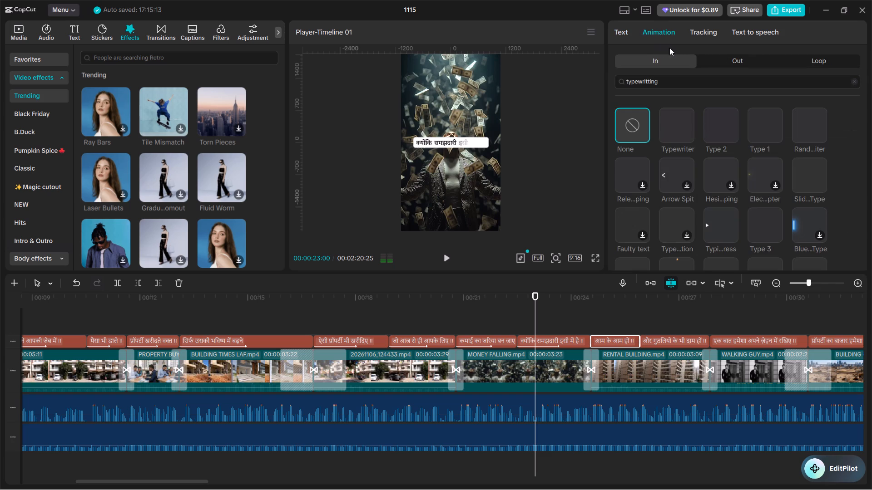
click(716, 108)
drag(759, 257, 794, 261)
Give the caption "और गुठलियों के भी दाम हों !!" the Type 2 entrance animation and lengthen the animation's duration.
click(662, 340)
click(660, 36)
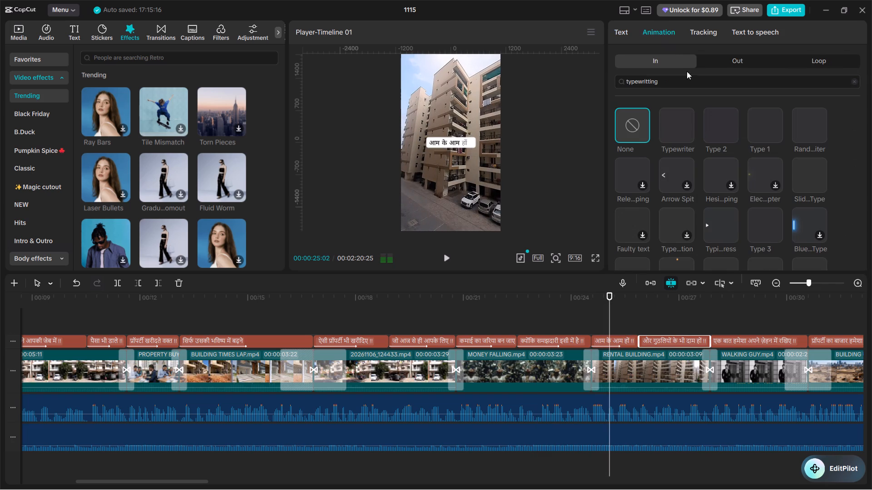
click(712, 120)
drag(738, 258, 789, 261)
Give the caption "एक बात हमेशा अपने ज़ेहन में रखिए !!" the Type 2 entrance animation and lengthen the animation's duration.
click(735, 338)
alt+scroll(711, 246, down, 3)
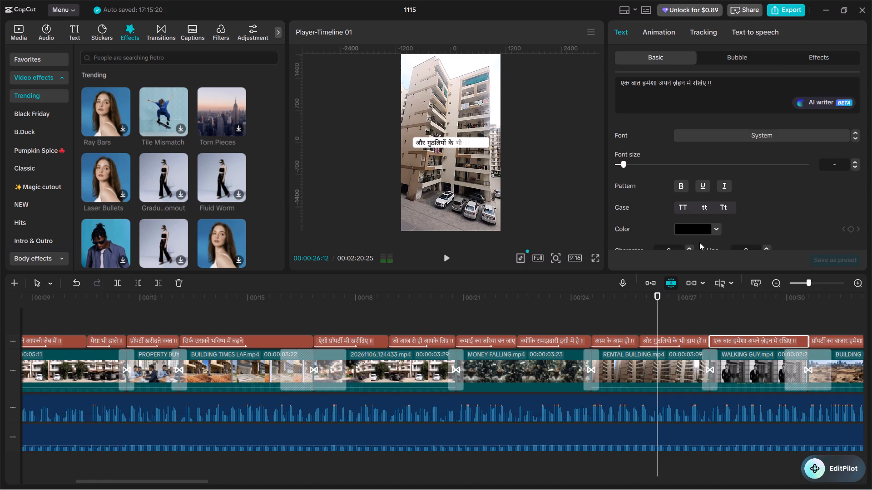
alt+scroll(699, 242, down, 7)
alt+scroll(562, 321, down, 3)
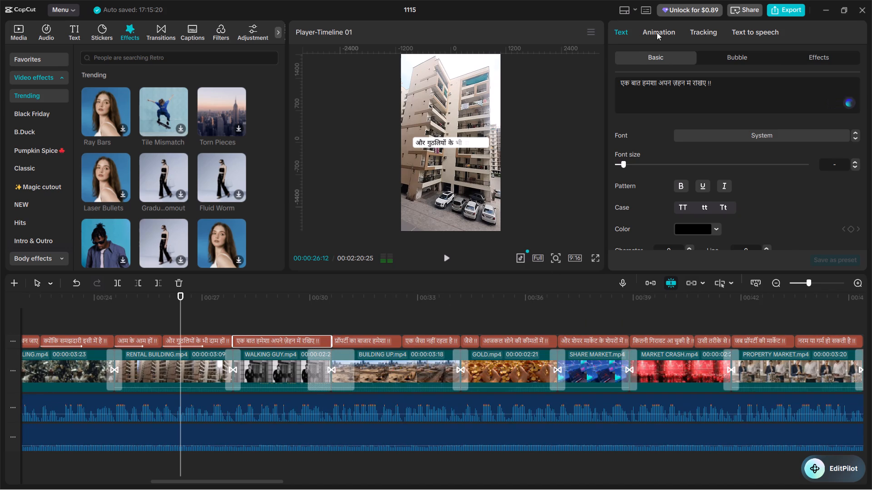
click(657, 32)
click(718, 117)
drag(726, 256, 767, 265)
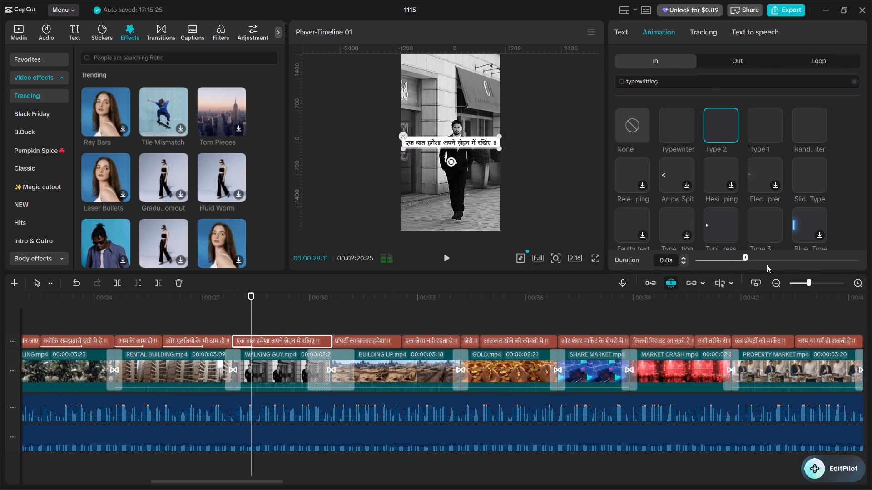
drag(767, 265, 773, 265)
Give the caption "प्रॉपर्टी का बाजार हमेशा !!" the Type 1 entrance animation and lengthen the animation's duration.
click(377, 340)
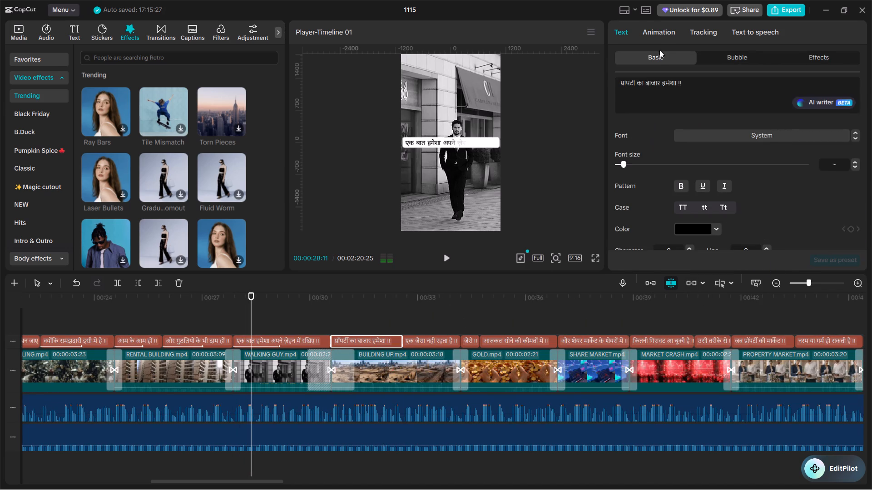
click(659, 32)
click(763, 125)
drag(735, 255, 781, 260)
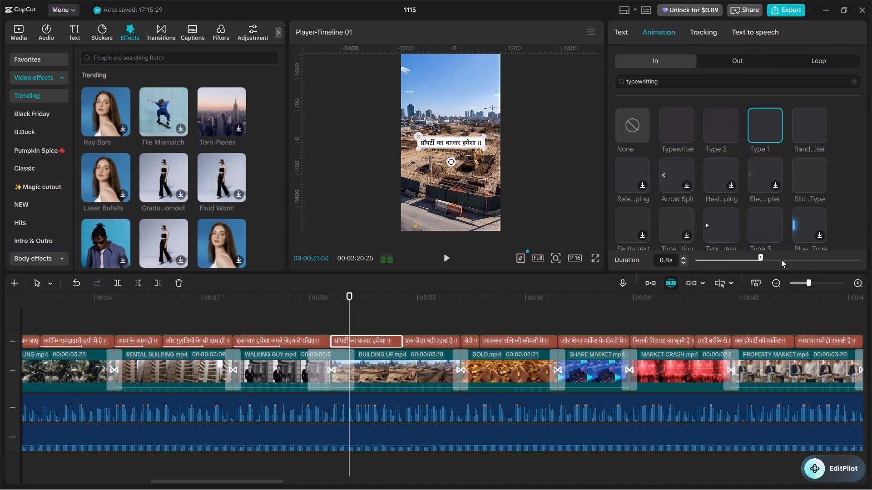
drag(781, 260, 784, 263)
Give the caption "एक जैसा नहीं रहता है !!" the Type 2 entrance animation with a 0.9 s duration.
click(426, 334)
click(427, 340)
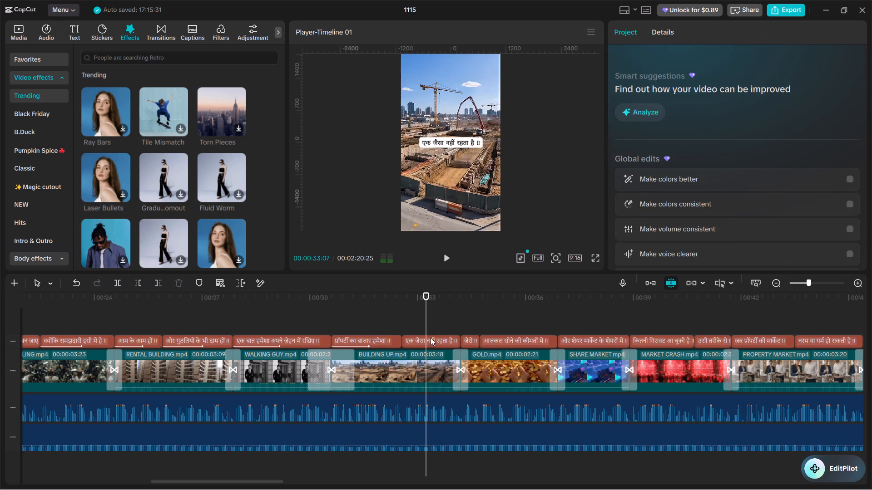
click(663, 32)
click(715, 133)
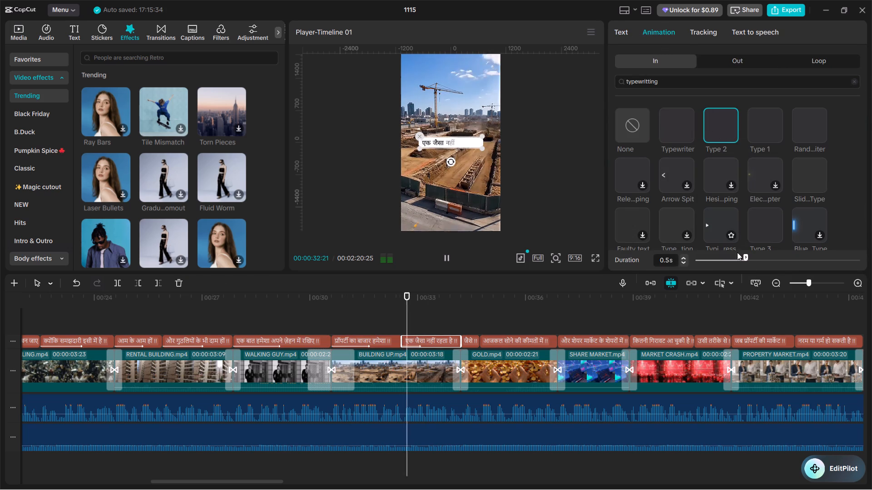
drag(745, 258, 783, 260)
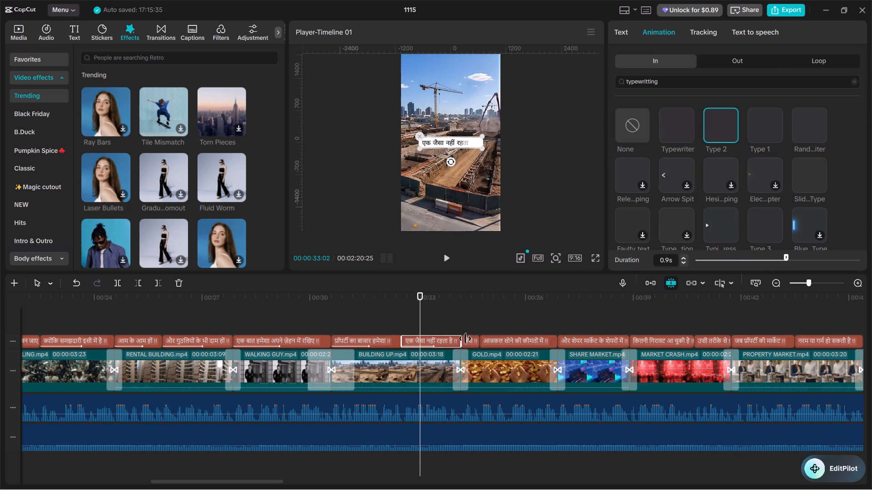
Give the short caption "जैसे !!" the Type 2 entrance animation, keeping the default duration.
click(463, 342)
click(468, 340)
click(657, 27)
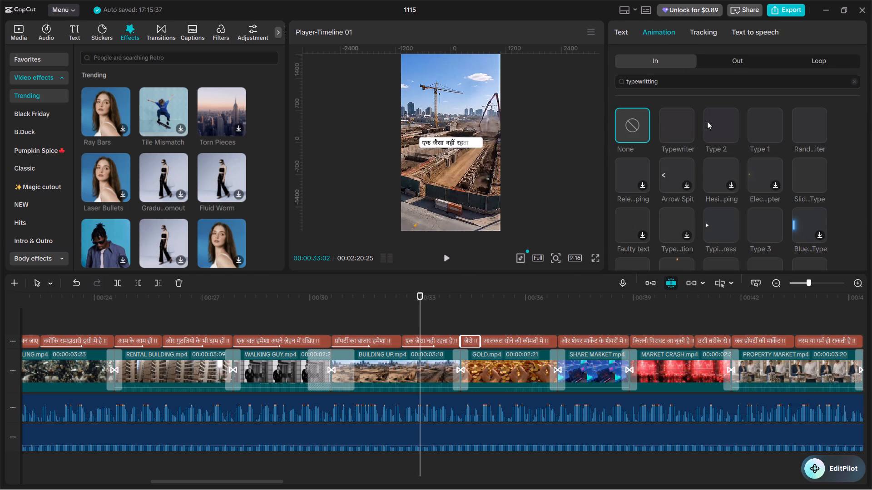
click(719, 126)
Give the caption "आजकल सोने की कीमतों में !!" the Type 2 entrance animation and lengthen the animation's duration.
click(498, 342)
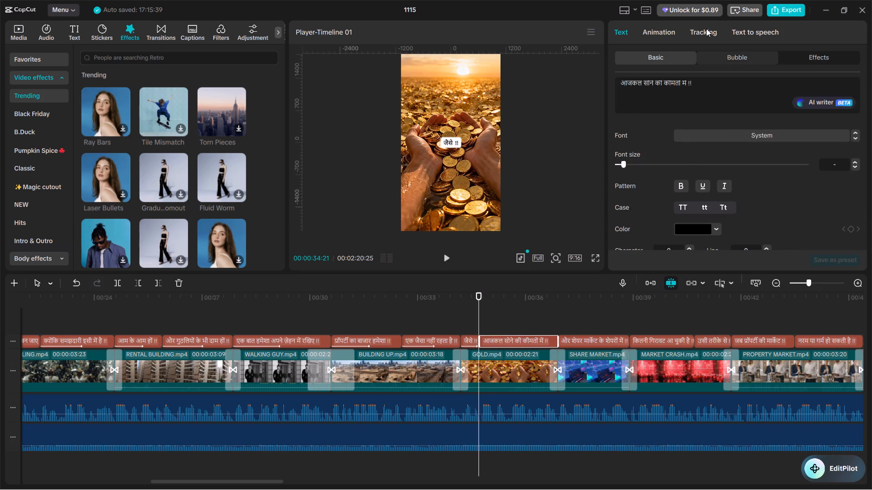
click(706, 29)
click(664, 31)
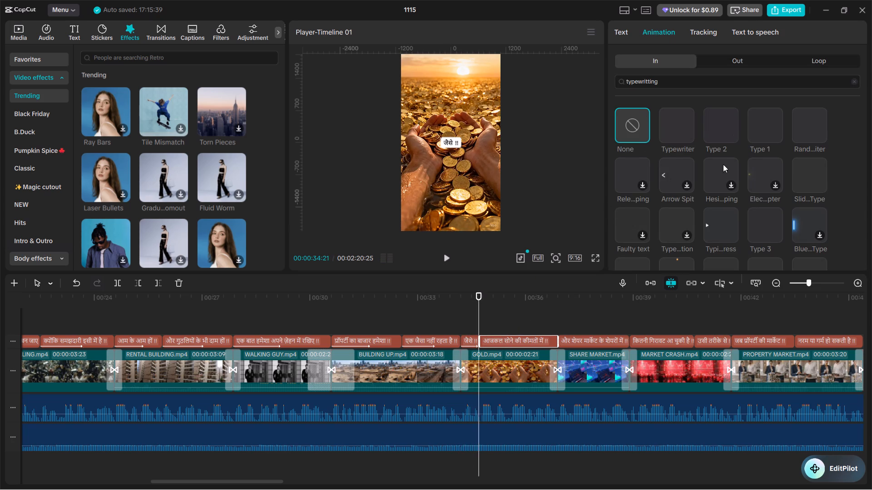
click(718, 119)
drag(732, 259, 782, 258)
Give the caption "और शेयर मार्केट के शेयरों में !!" the Type 2 entrance animation with a 1.1 s duration.
click(592, 344)
click(659, 29)
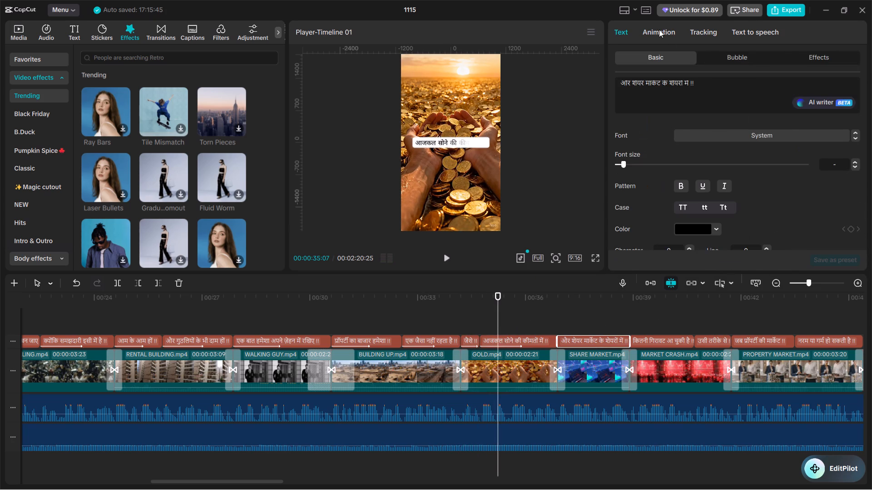
click(726, 122)
drag(736, 256, 783, 263)
Give the caption "कितनी गिरावट आ चुकी है !!" the Type 2 entrance animation and lengthen the animation's duration.
click(644, 342)
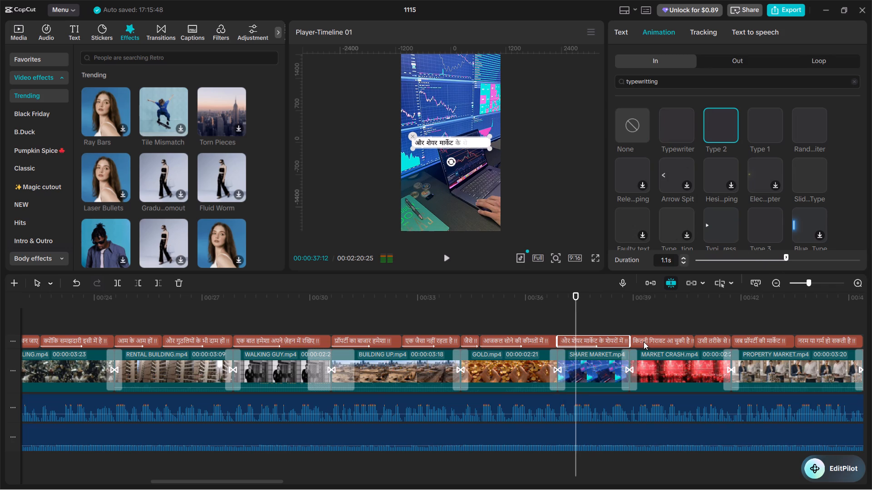
click(664, 31)
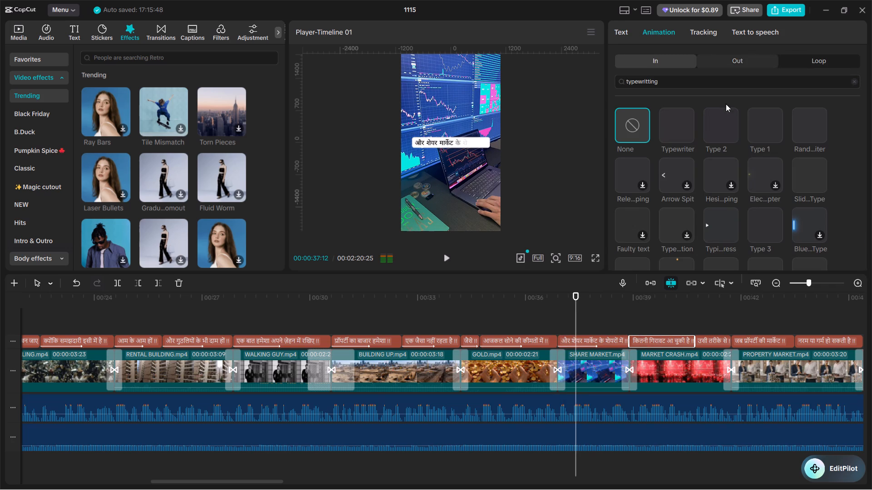
click(720, 134)
drag(740, 257, 803, 252)
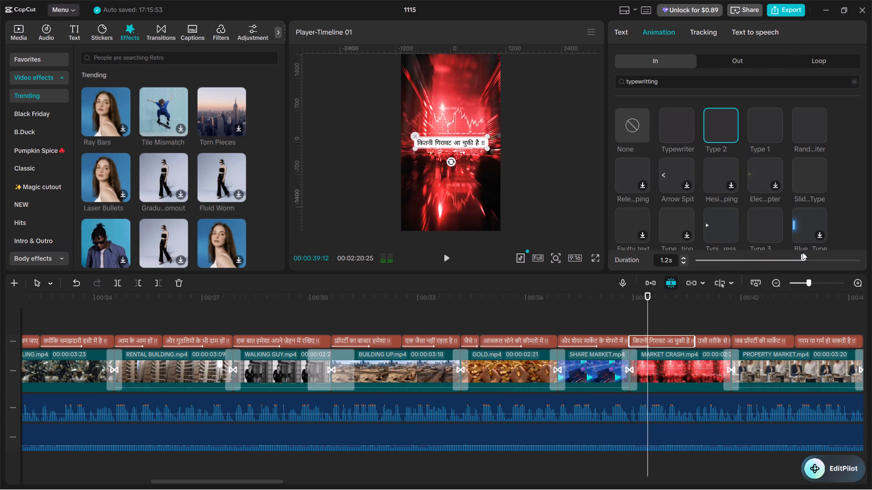
drag(803, 252, 775, 260)
Give the caption "उसी तरीके से !!" after the market-crash line the Type 2 entrance animation with a 0.6 s duration.
click(714, 341)
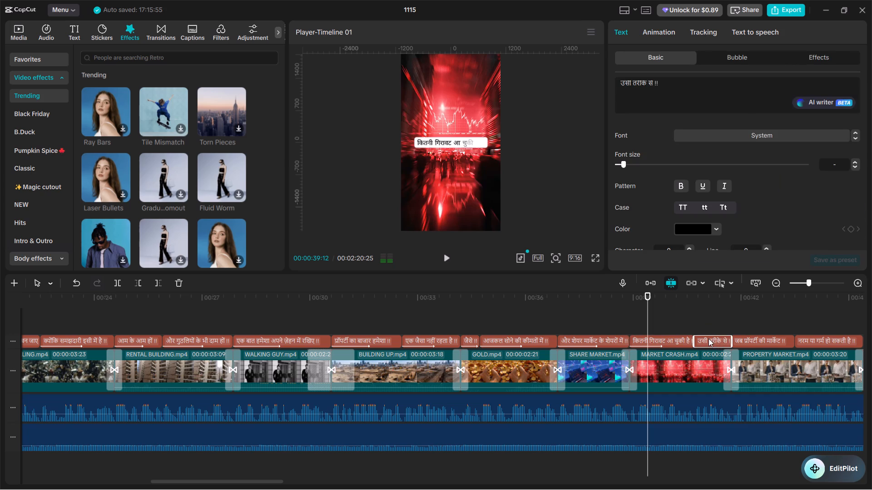
alt+scroll(699, 341, up, 3)
alt+scroll(622, 323, down, 10)
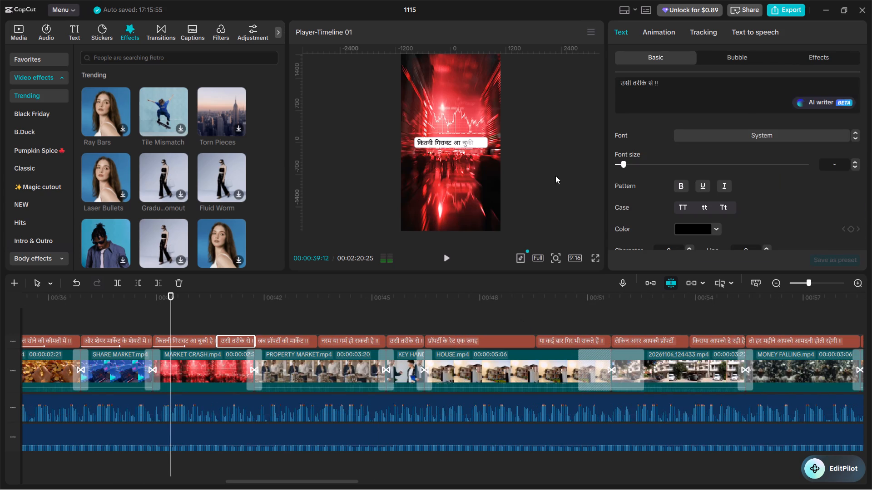
click(667, 30)
click(715, 126)
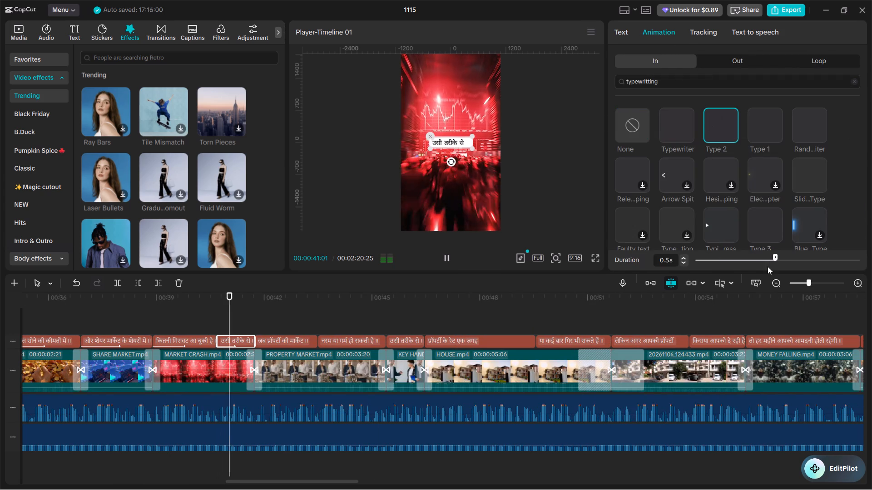
drag(775, 258, 783, 260)
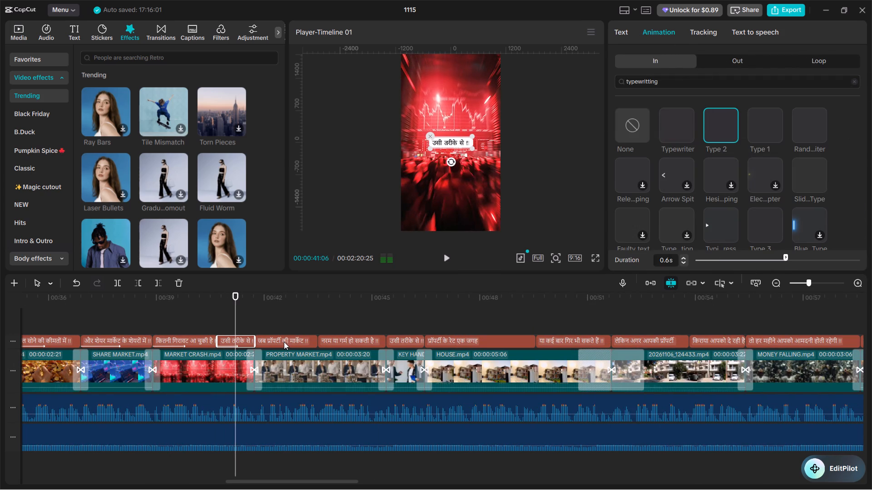
Give the caption "जब प्रॉपर्टी की मार्केट !!" the Type 2 entrance animation with a 1.0 s duration.
click(282, 341)
click(662, 32)
click(730, 120)
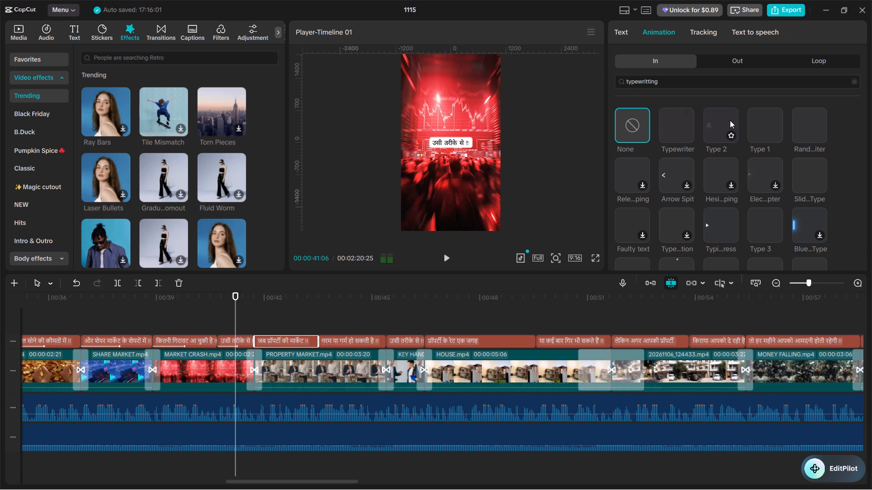
drag(743, 259, 788, 272)
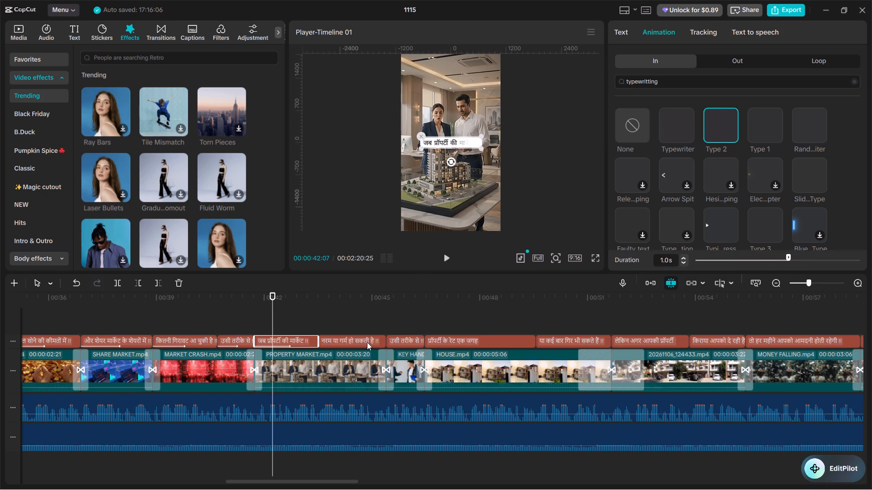
Give the caption "नरम या गर्म हो सकती है !!" the Type 2 entrance animation and lengthen the animation's duration.
click(361, 345)
click(669, 34)
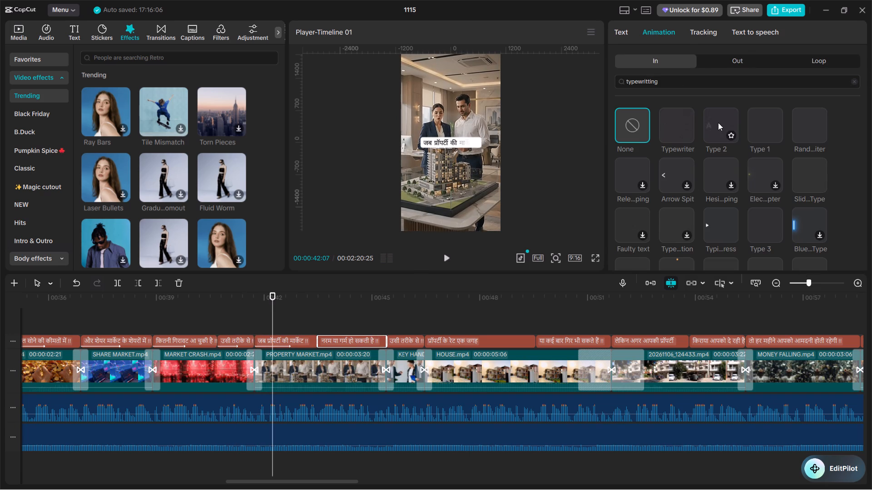
click(711, 119)
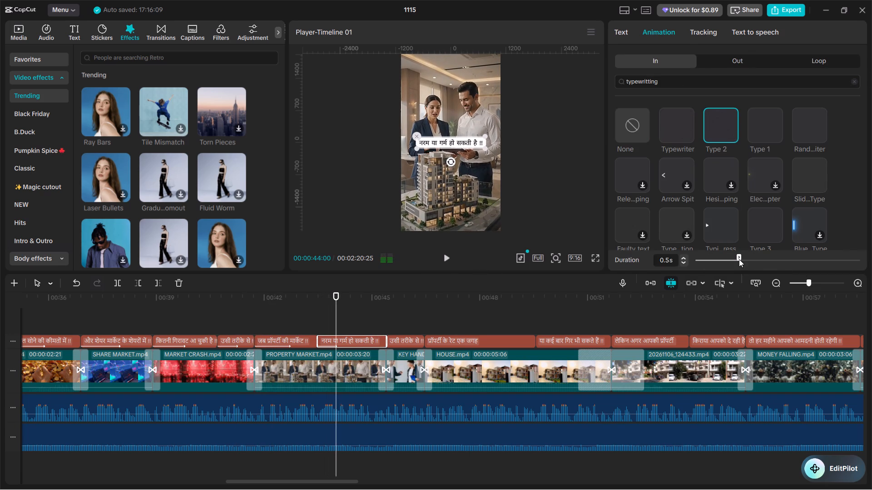
drag(739, 259, 782, 268)
Give the caption "उसी तरीके से !!" before the property-rate line the Type 1 entrance animation and lengthen the animation's duration.
click(401, 340)
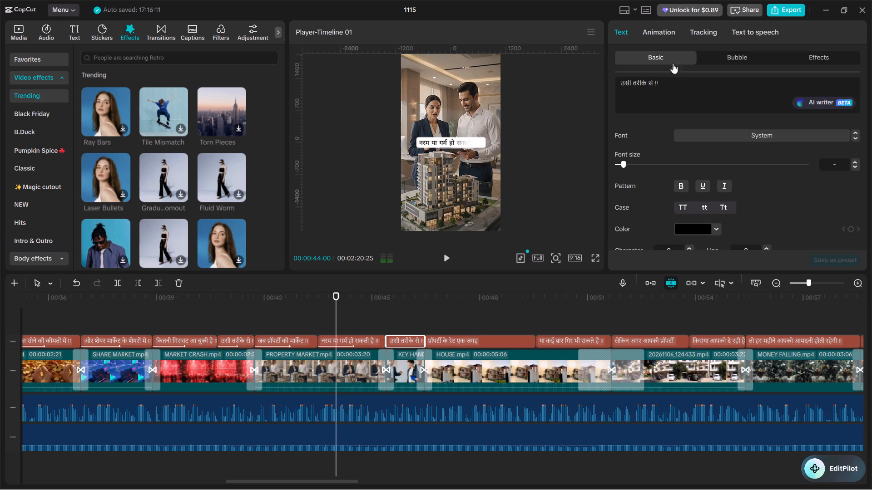
click(670, 32)
click(758, 121)
drag(771, 258, 781, 258)
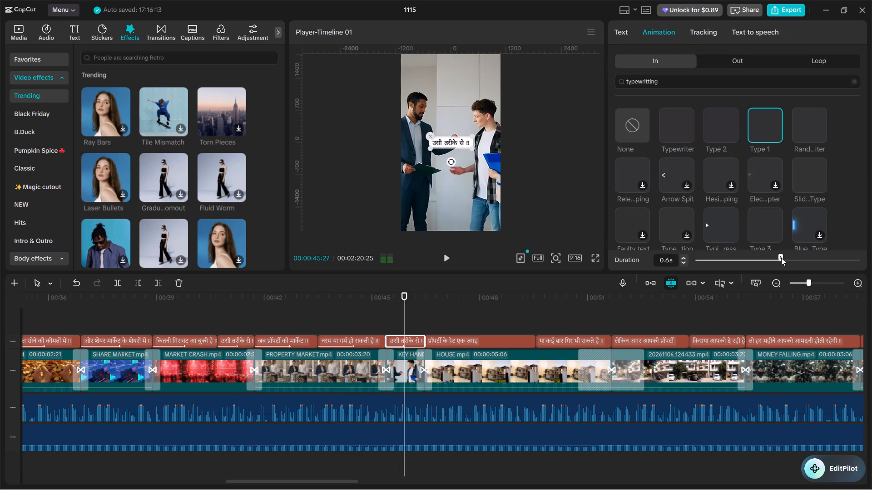
drag(781, 258, 798, 257)
Give the caption "प्रॉपर्टी के रेट एक जगह ठहर भी सकते हैं !!" the Type 1 entrance animation with a 1.7 s duration.
click(457, 339)
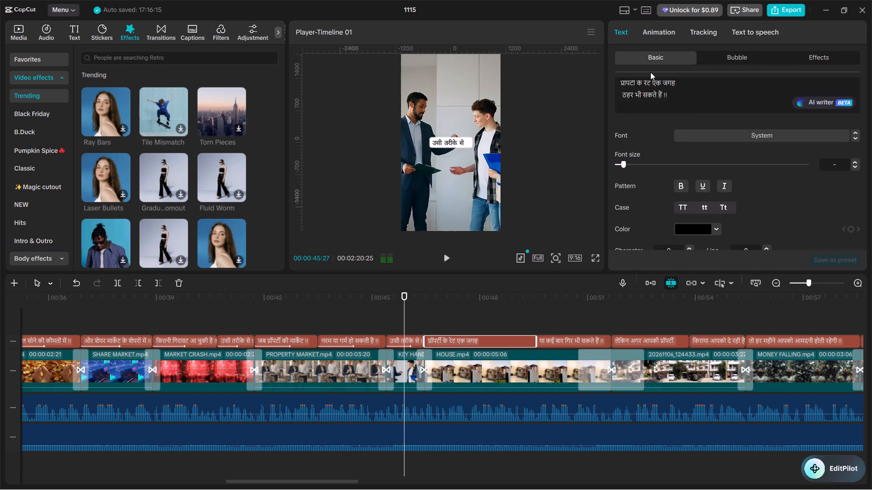
click(664, 34)
click(756, 127)
drag(722, 256, 783, 267)
Give the caption "या कई बार गिर भी सकते हैं !!" the Type 2 entrance animation and lengthen the animation's duration.
click(543, 340)
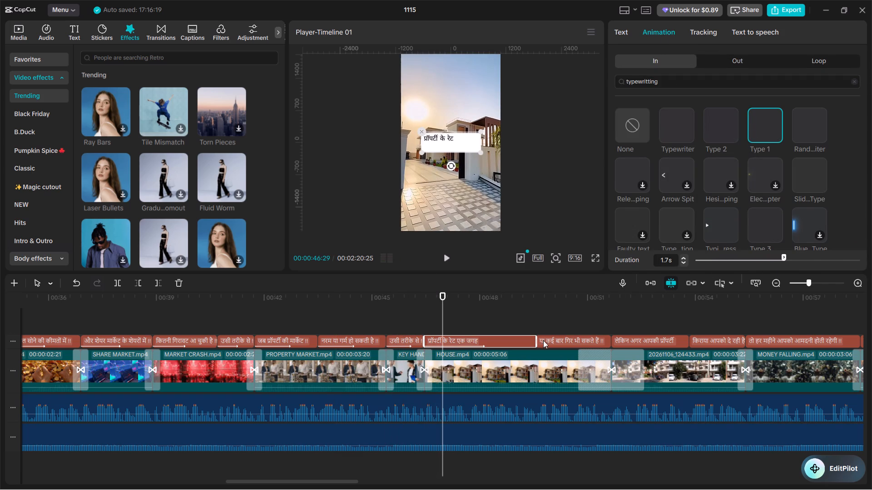
scroll(604, 296, up, 3)
scroll(600, 284, down, 5)
alt+scroll(511, 363, down, 5)
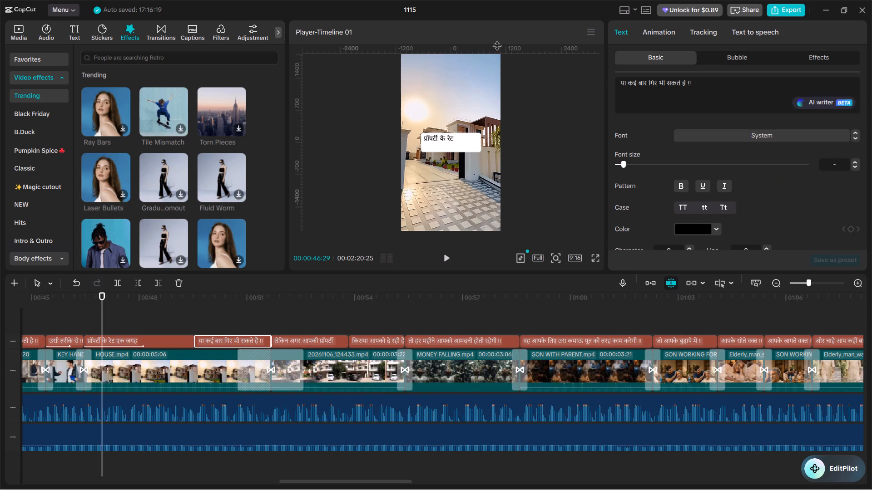
click(658, 26)
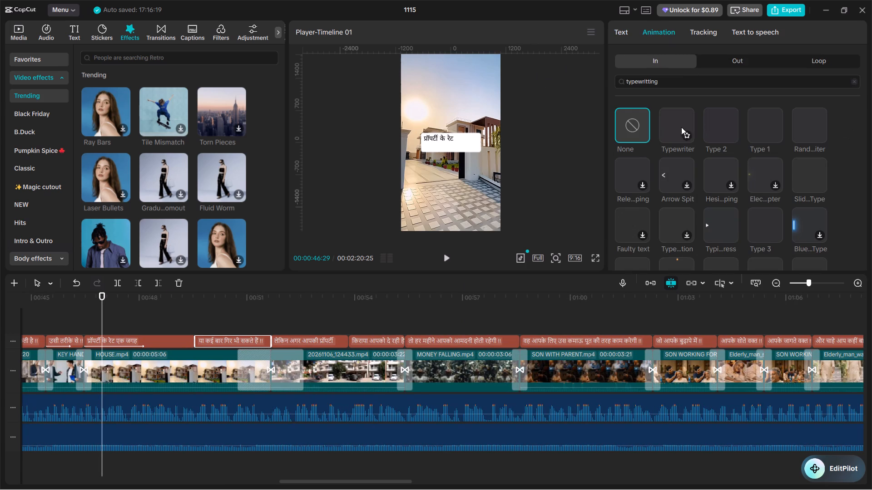
click(706, 120)
drag(733, 257, 781, 265)
Give the caption "लेकिन अगर आपकी प्रॉपर्टी" the Type 2 entrance animation with a 1.2 s duration.
click(285, 339)
click(665, 27)
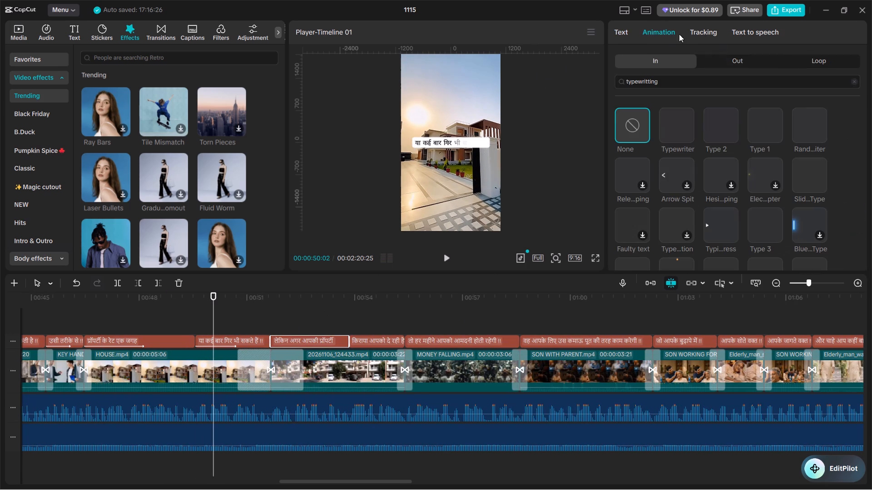
click(709, 116)
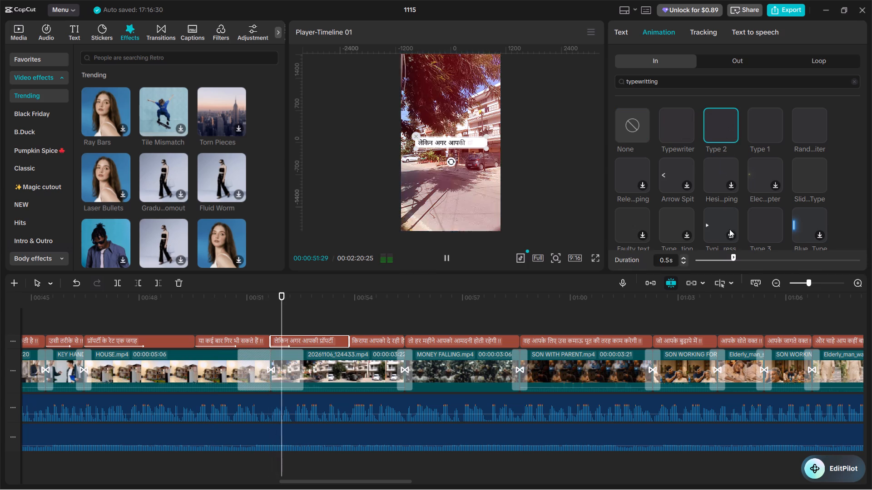
drag(729, 254, 784, 267)
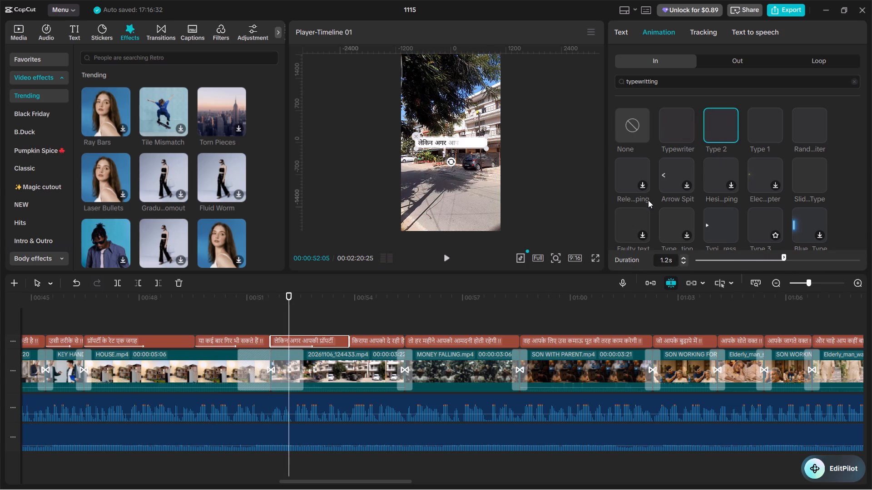
Give the caption "किराया आपको दे रही है!!" the Type 2 entrance animation and lengthen the animation's duration.
click(381, 340)
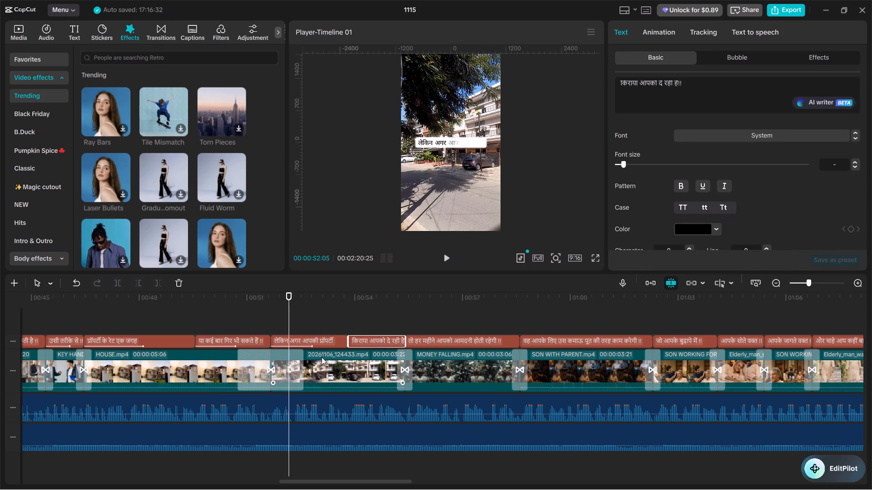
click(677, 33)
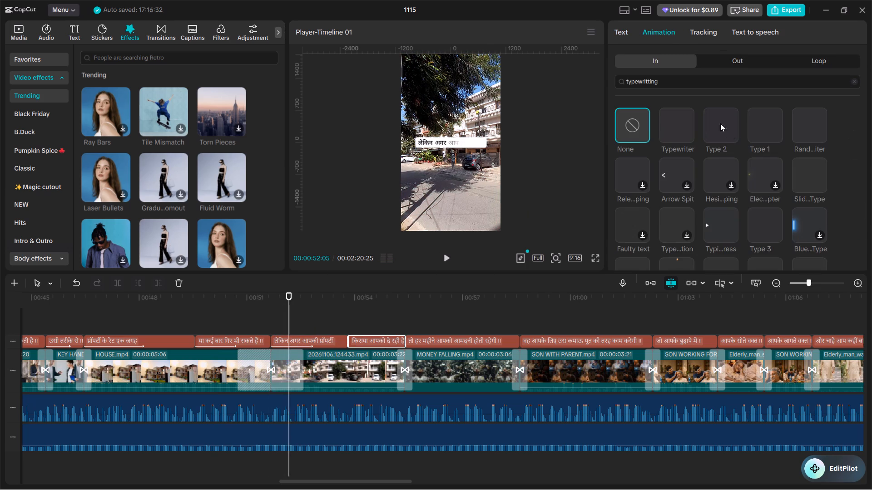
click(729, 126)
drag(744, 260, 794, 260)
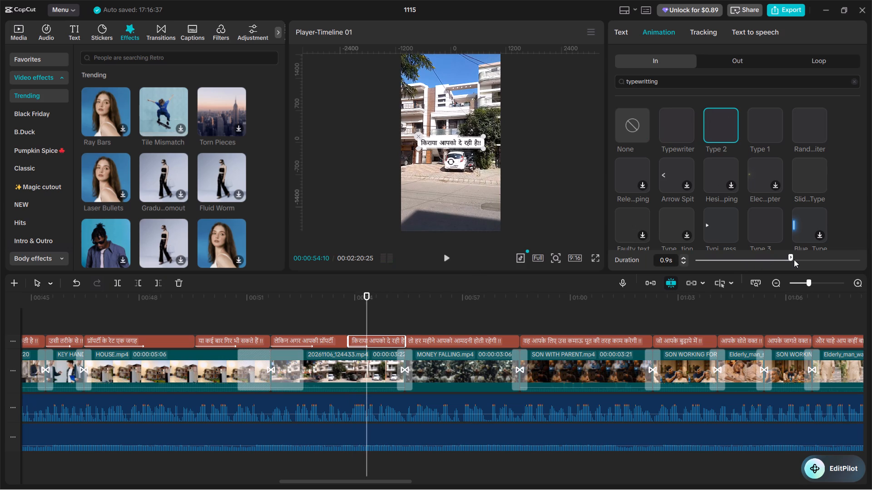
drag(794, 260, 785, 264)
Give the caption "तो हर महीने आपको आमदनी होती रहेगी !!" the Type 2 entrance animation with a 1.7 s duration.
click(477, 344)
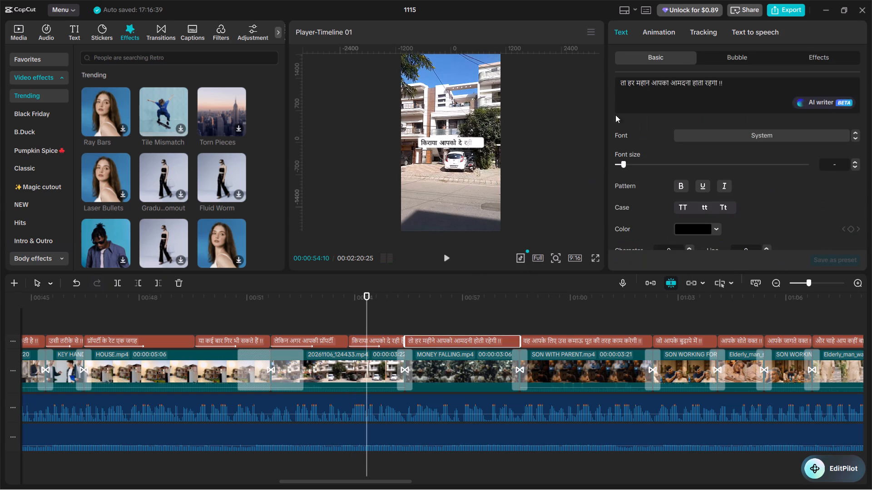
click(658, 26)
click(706, 129)
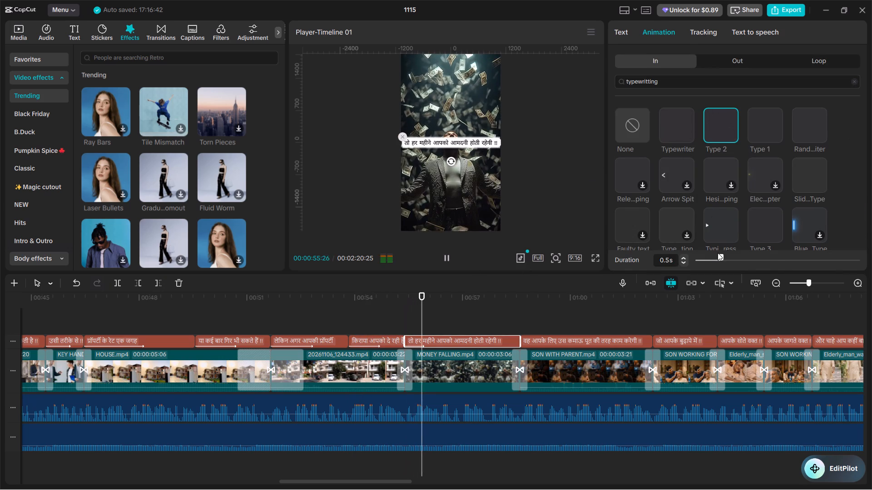
drag(723, 254, 781, 265)
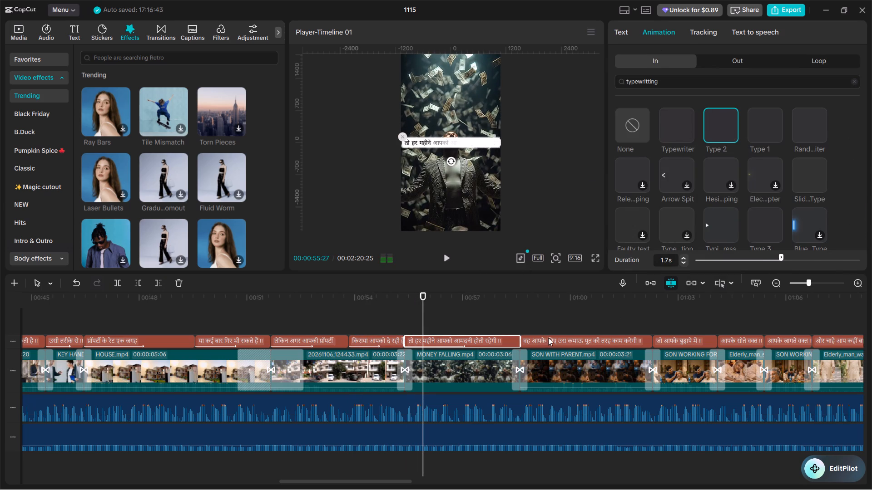
Give the caption "वह आपके लिए उस कमाऊ पूत की तरह काम करेगी !!" the Type 2 entrance animation with a 1.8 s duration.
click(548, 338)
click(656, 33)
click(721, 118)
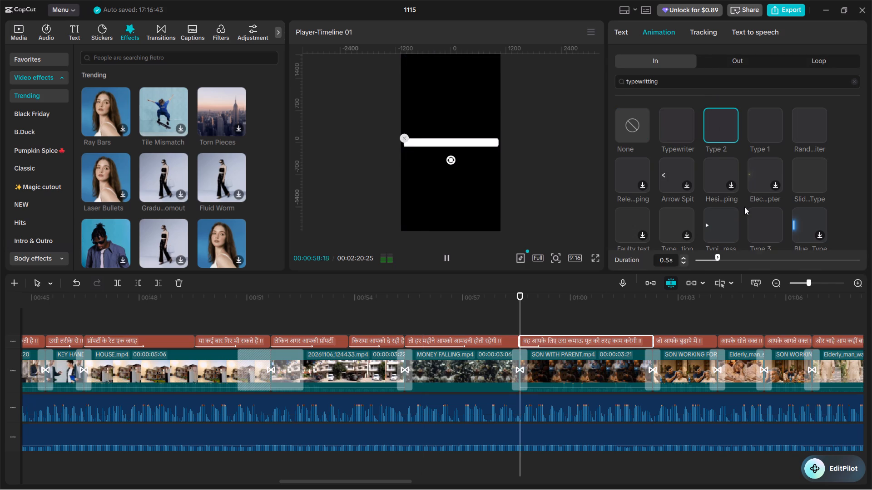
drag(718, 257, 774, 266)
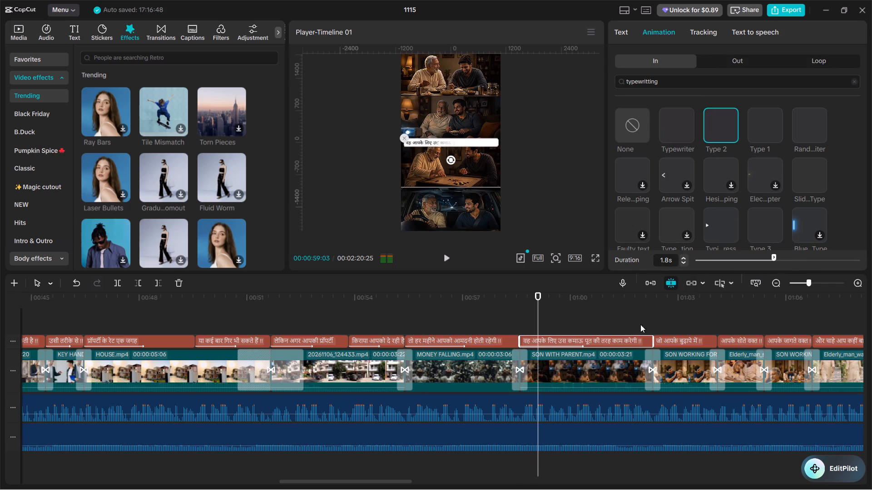
Give the caption "जो आपके बुढ़ापे में !!" the Type 2 entrance animation with a 1.0 s duration.
scroll(674, 316, down, 6)
scroll(600, 338, down, 9)
alt+scroll(469, 353, down, 1)
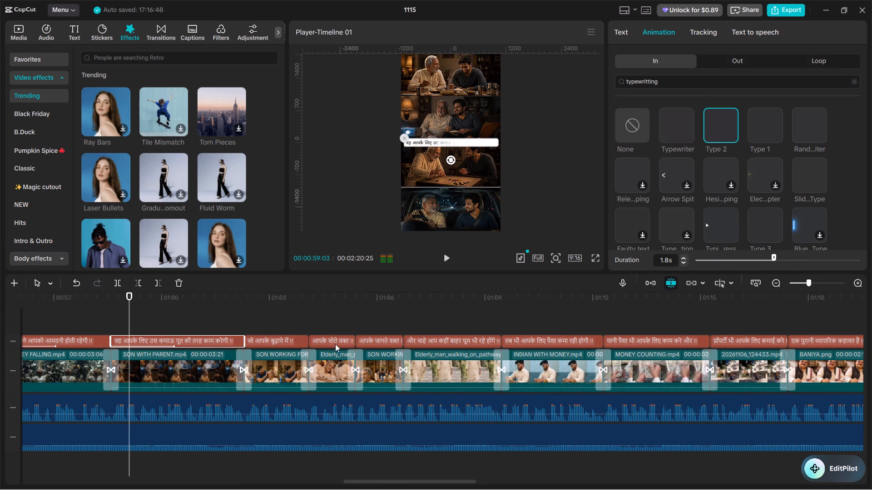
click(273, 335)
click(669, 24)
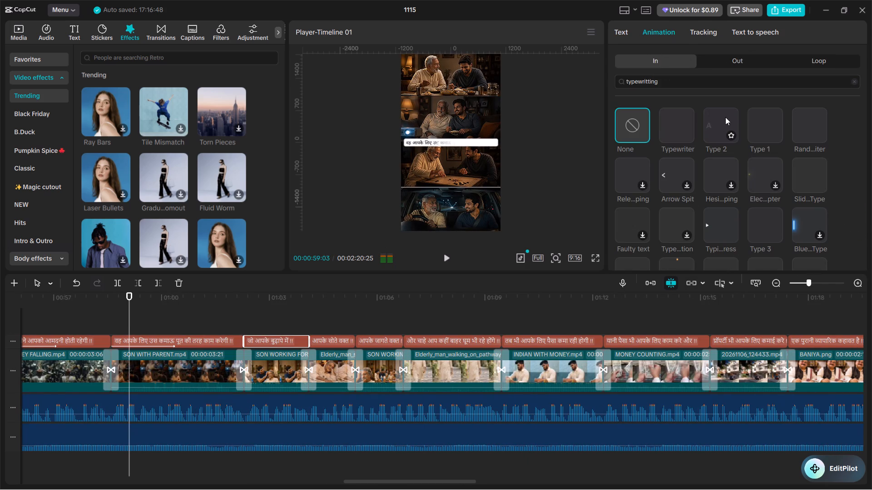
click(728, 117)
drag(743, 259, 783, 265)
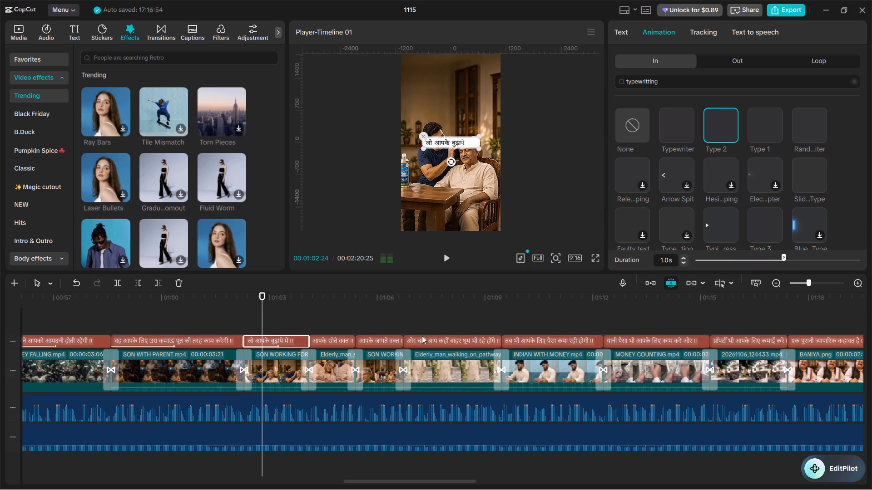
Play back the video from the caption "जो आपके बुढ़ापे में !!" to "एक पुरानी व्यापारिक कहावत है !!" to review the captions.
click(332, 340)
click(660, 30)
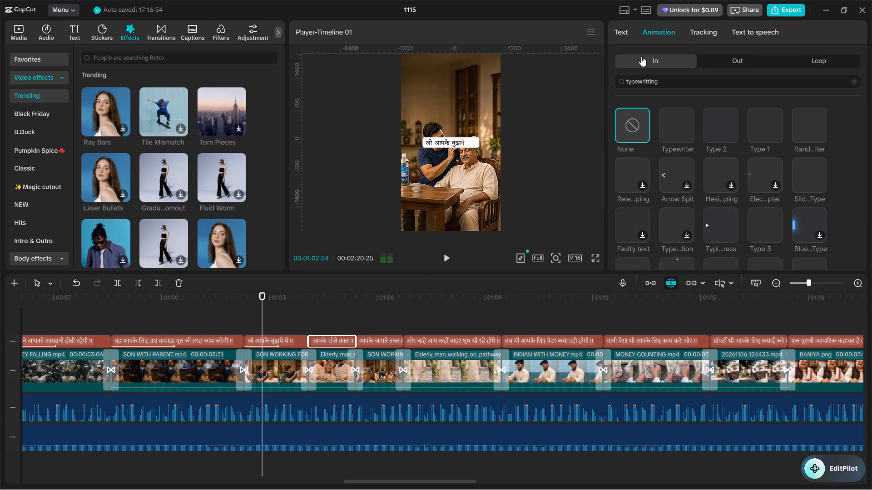
click(239, 315)
key(space)
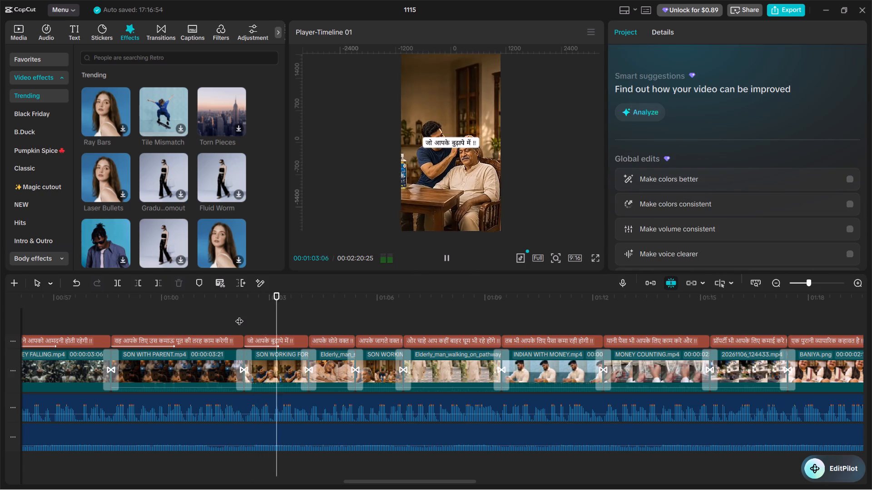
alt+scroll(391, 325, down, 3)
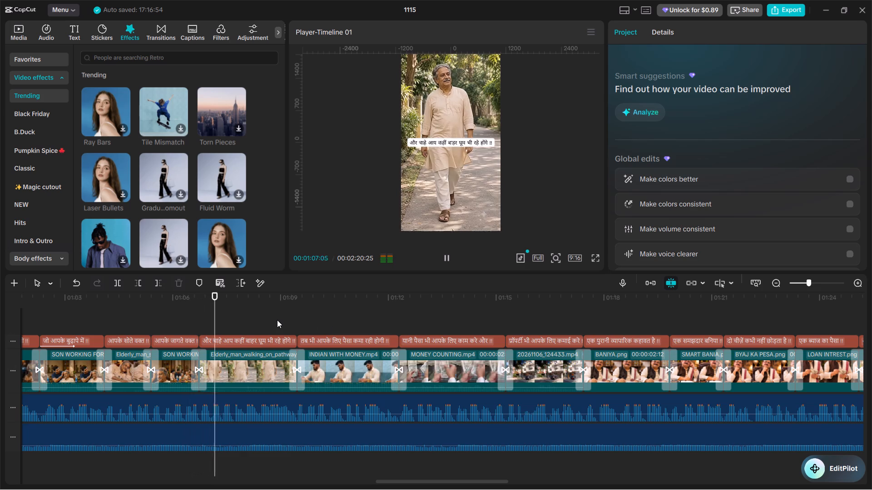
alt+scroll(233, 318, up, 3)
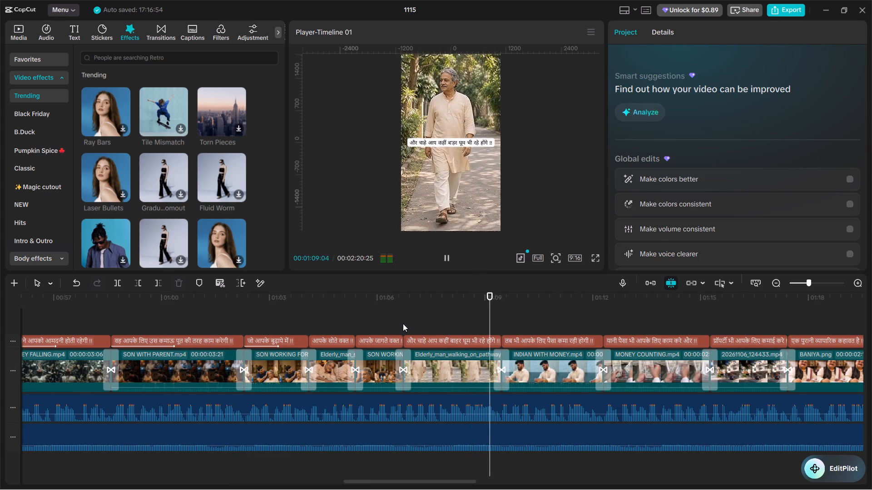
alt+scroll(461, 320, down, 1)
click(416, 322)
key(space)
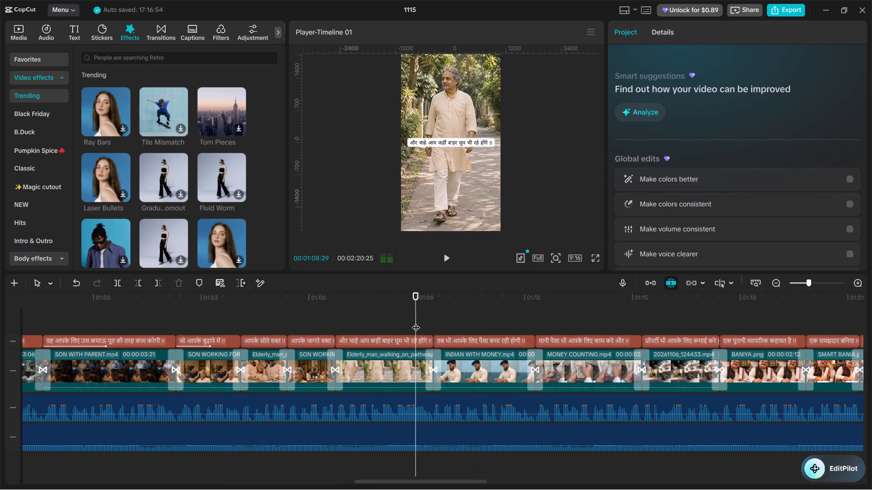
alt+scroll(466, 324, down, 3)
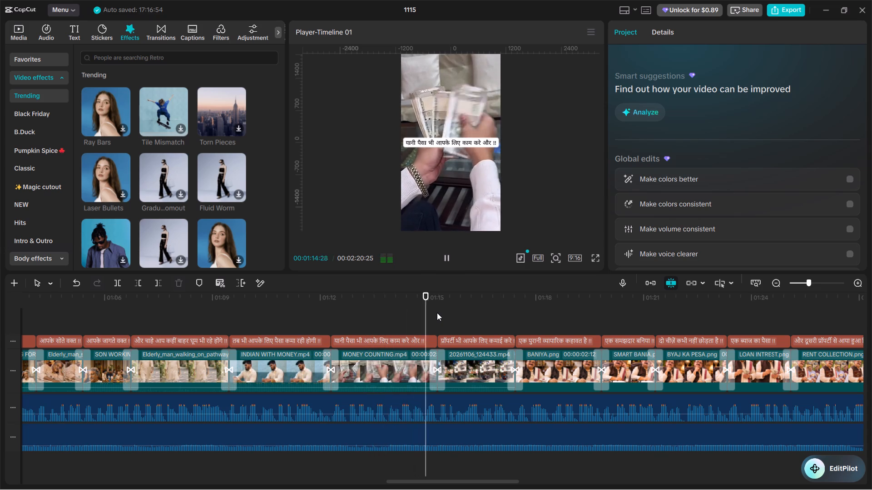
alt+scroll(511, 327, down, 2)
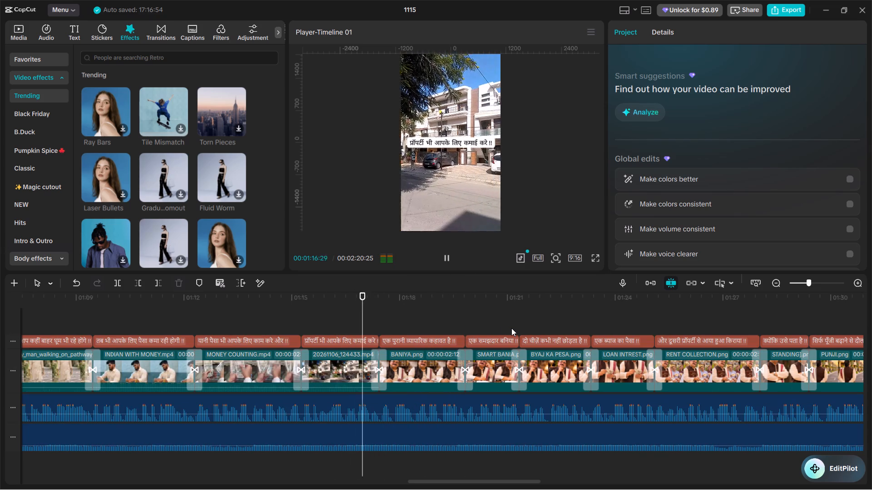
key(space)
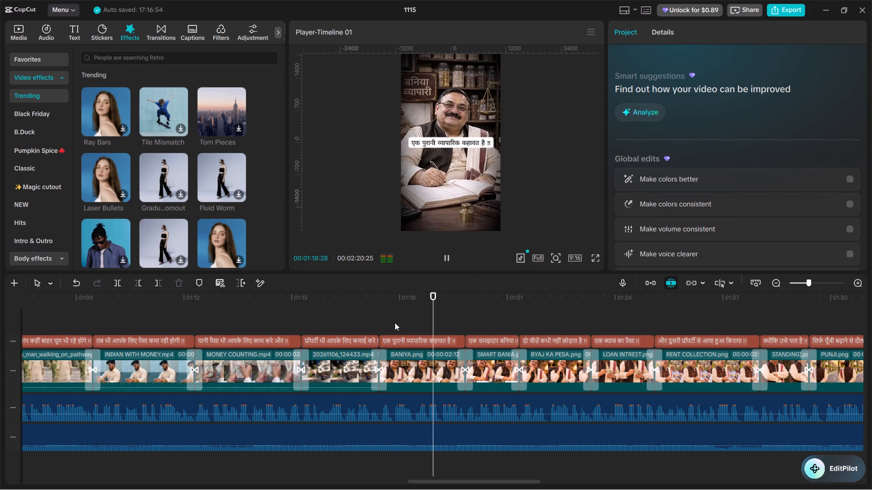
Give the caption "एक पुरानी व्यापारिक कहावत है !!" the Type 2 entrance animation.
click(381, 319)
click(404, 346)
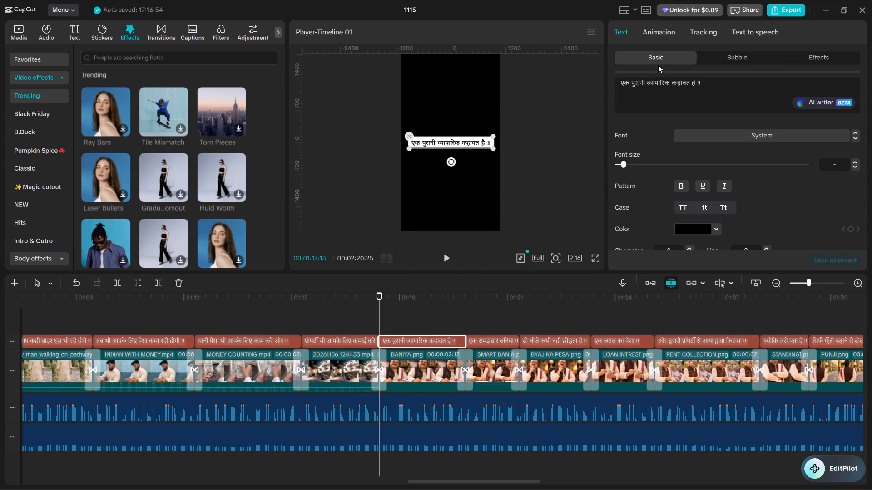
click(673, 31)
click(728, 131)
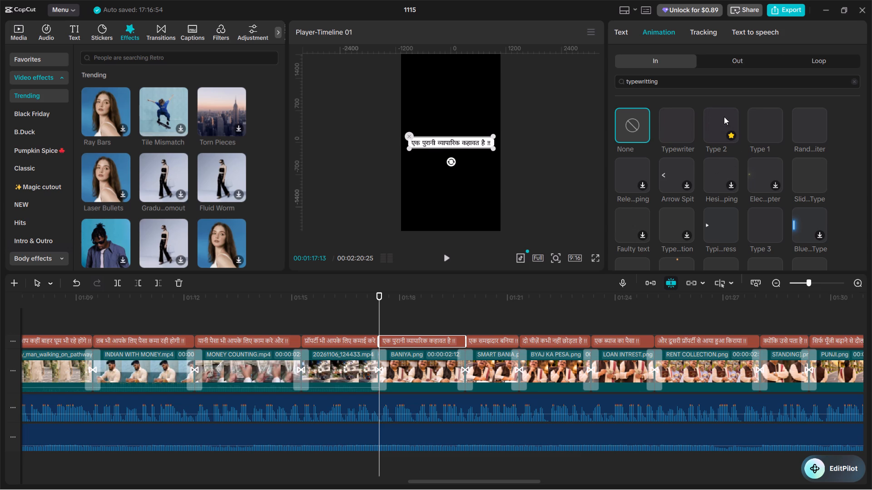
click(723, 111)
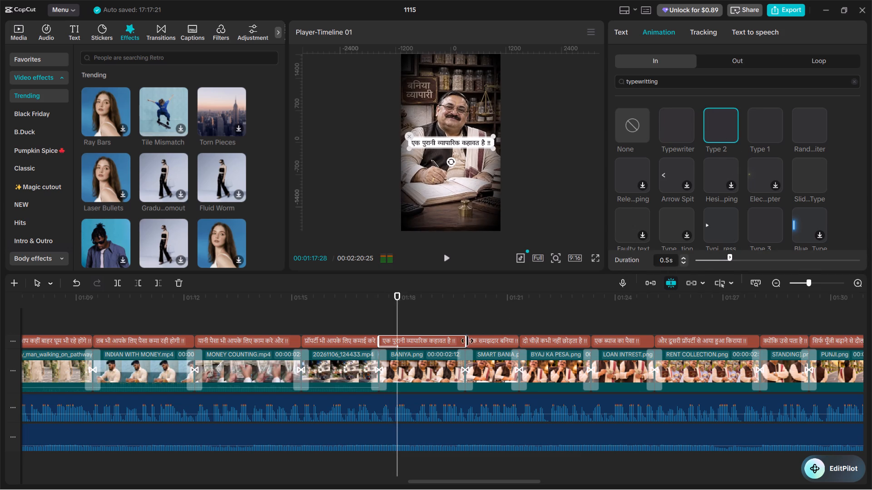
Set the entrance animation duration of the caption "एक पुरानी व्यापारिक कहावत है !!" to 1.1 s.
drag(733, 258, 767, 267)
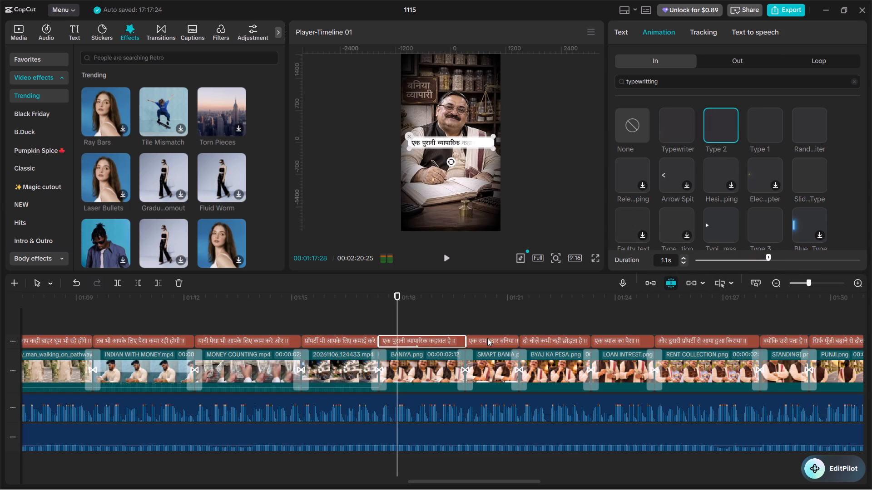
Give the caption "एक समझदार बनिया !!" the Type 2 entrance animation with a 0.8 s duration.
click(487, 342)
click(659, 32)
click(720, 126)
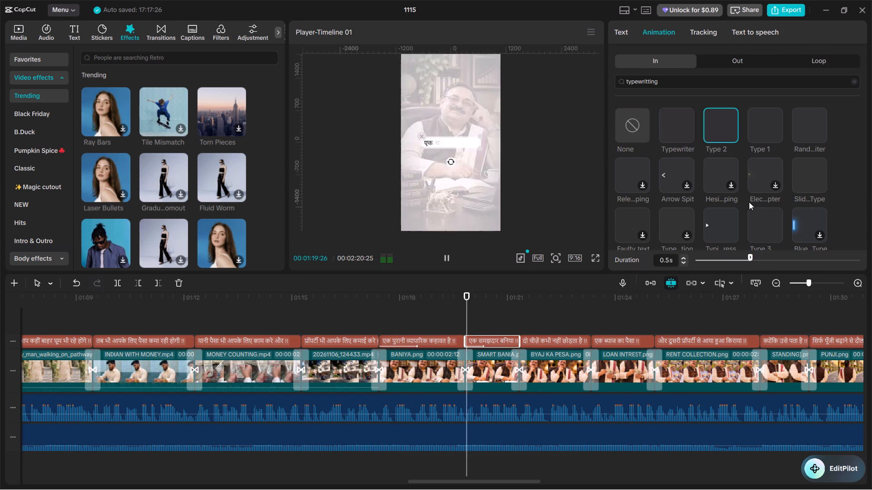
drag(751, 254, 780, 264)
Give the caption "दो चीज़ें कभी नहीं छोड़ता है !!" the Type 2 entrance animation with a 1.0 s duration.
click(548, 339)
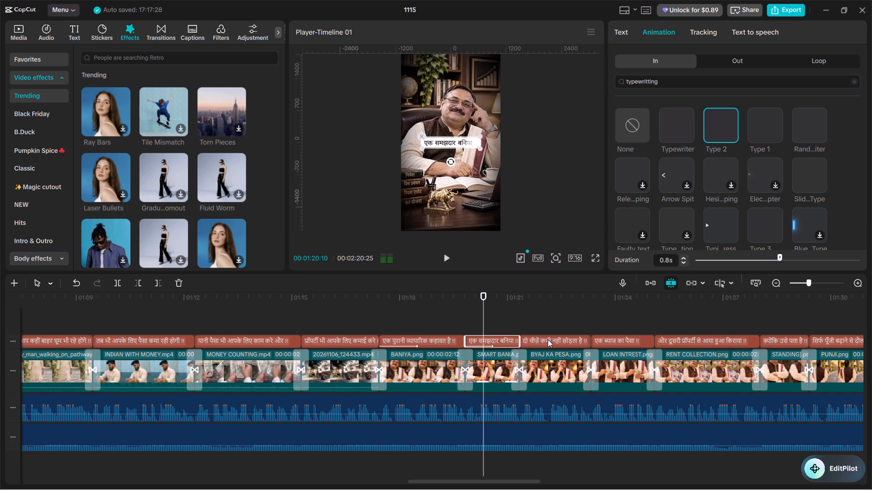
click(660, 28)
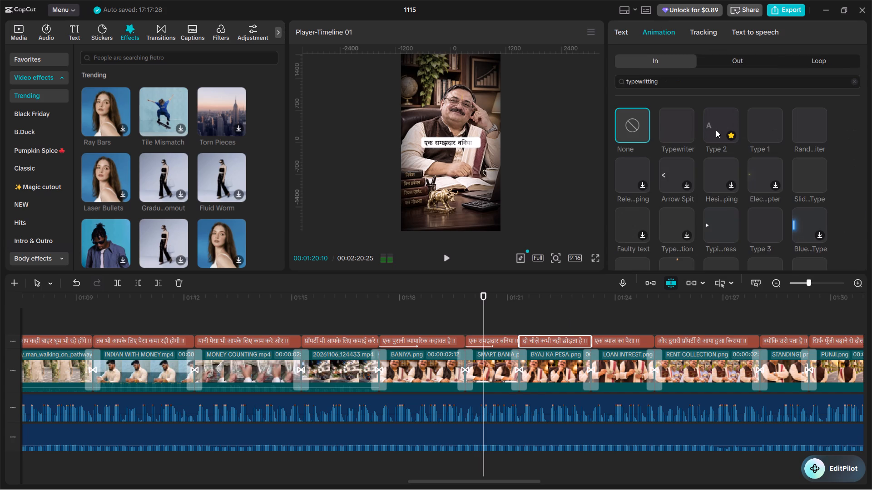
click(716, 130)
drag(737, 255, 777, 266)
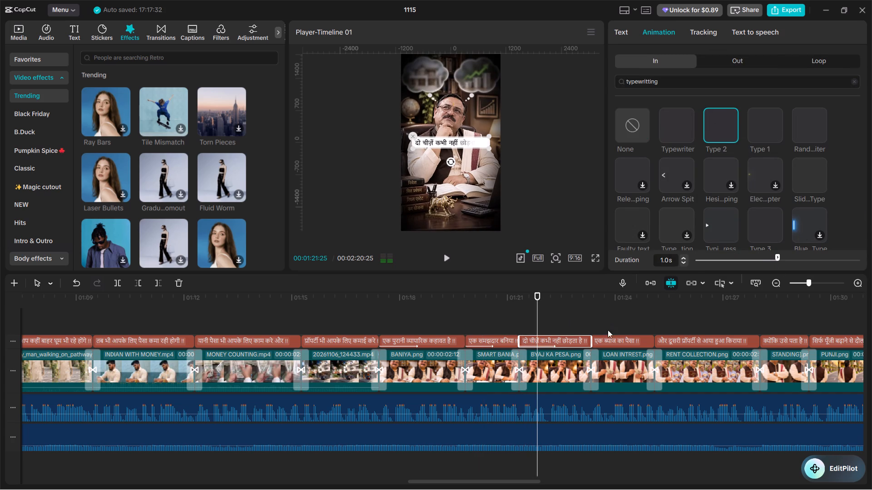
Give the caption "एक ब्याज का पैसा !!" the Type 2 entrance animation with a 1.0 s duration.
click(611, 339)
click(664, 34)
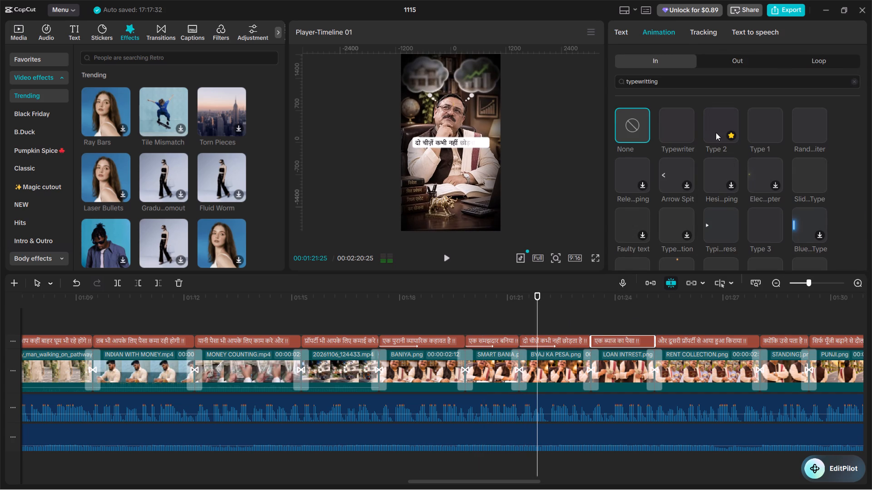
click(723, 127)
drag(741, 258, 789, 266)
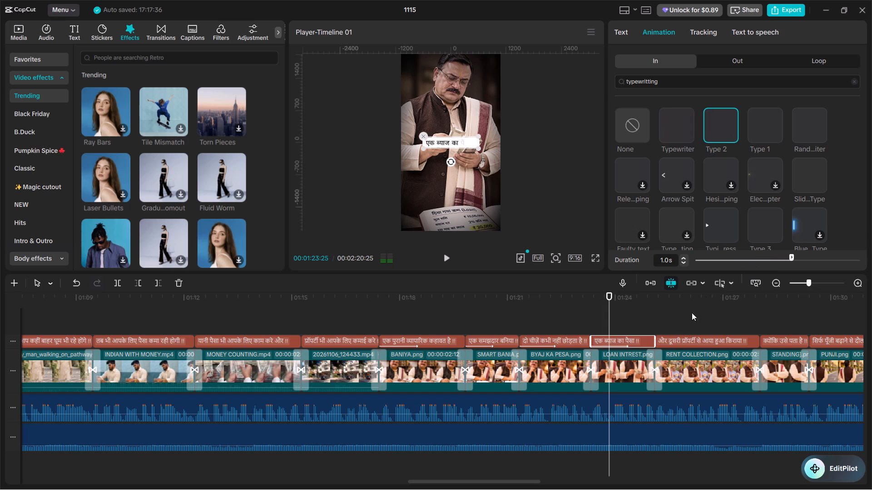
Give the caption "और दूसरी प्रॉपर्टी से आया हुआ किराया !!" the Type 2 entrance animation with a 1.4 s duration.
click(674, 342)
click(655, 37)
click(695, 114)
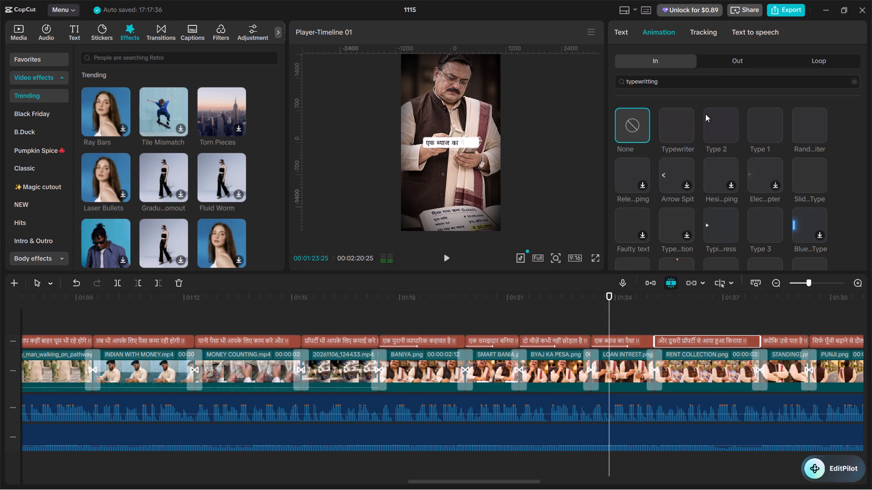
click(729, 123)
drag(719, 258, 774, 271)
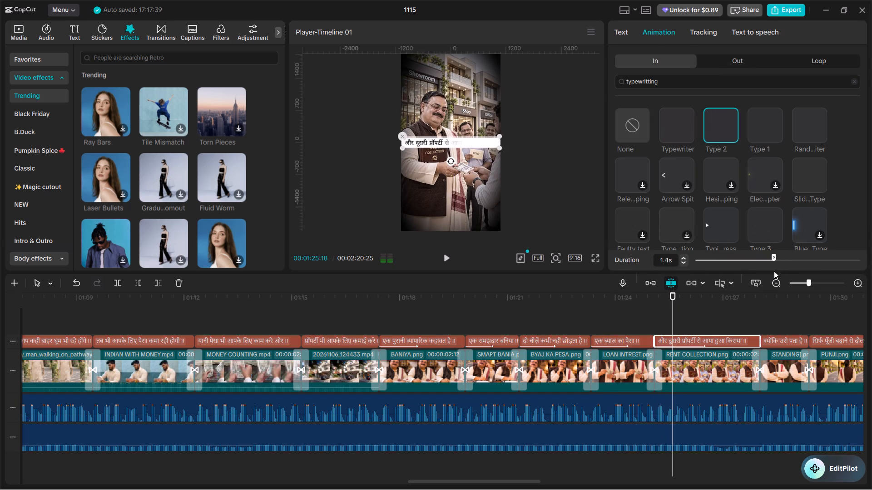
Give the caption "क्योंकि उसे पता है !!" the Type 2 entrance animation and lengthen its duration.
scroll(739, 295, down, 8)
alt+scroll(663, 370, down, 3)
alt+scroll(589, 369, down, 2)
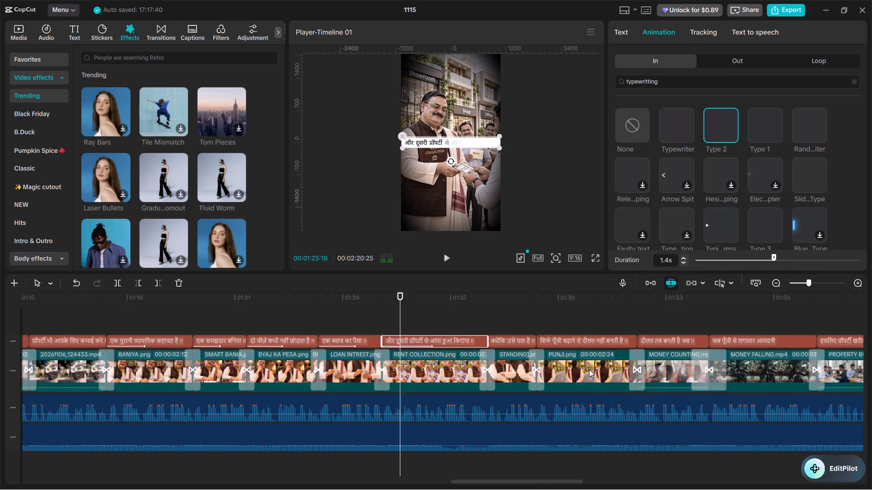
click(437, 337)
click(659, 28)
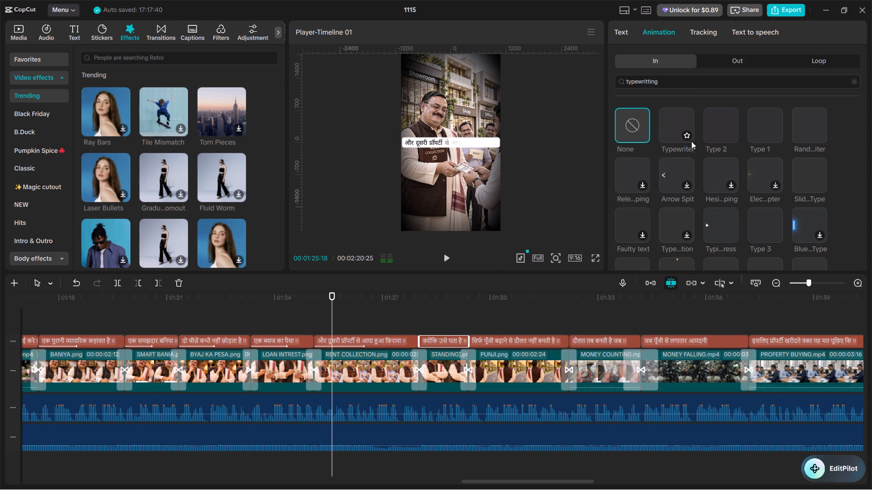
click(718, 128)
drag(756, 257, 786, 262)
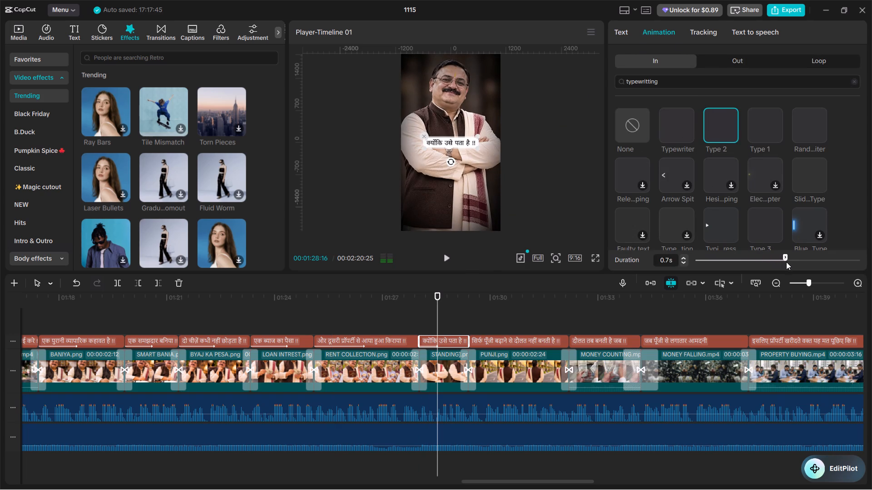
drag(786, 262, 793, 264)
Give the caption "सिर्फ पूँजी बढ़ाने से दौलत नहीं बनती है !!" the Type 2 entrance animation and lengthen its duration.
click(527, 341)
click(668, 31)
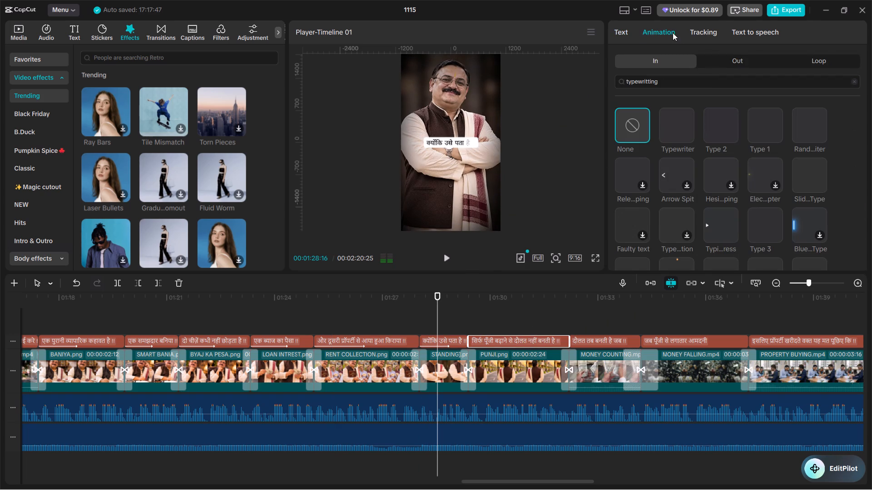
click(720, 132)
drag(725, 258, 778, 262)
Give the caption "दौलत तब बनती है जब !!" the Type 2 entrance animation with a 1.1 s duration.
click(587, 340)
click(654, 37)
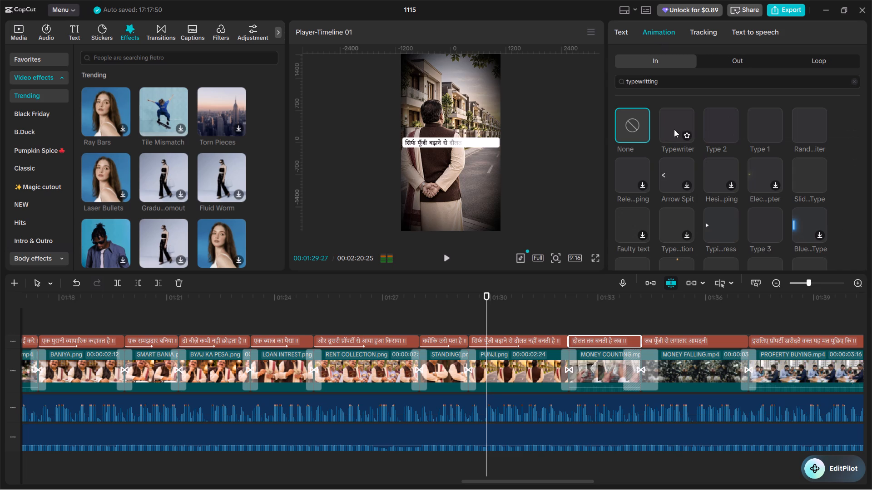
click(714, 118)
drag(738, 255, 786, 264)
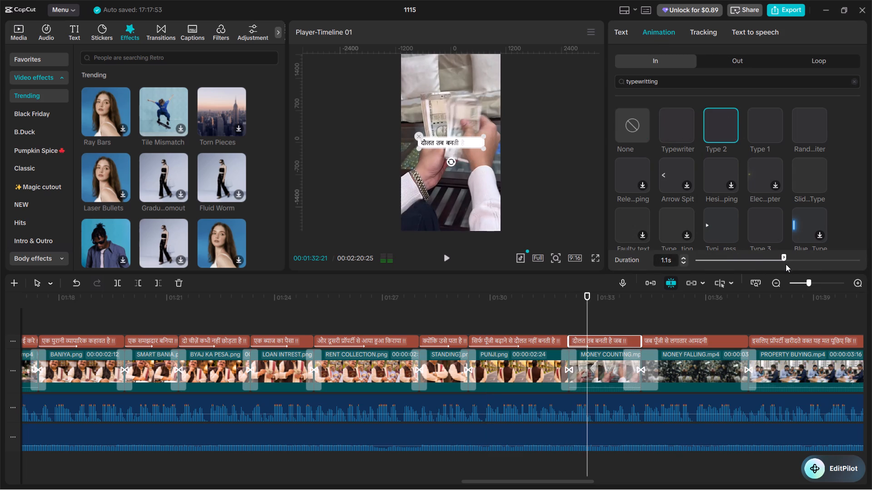
Give the caption "जब पूँजी से लगातार आमदनी" the Type 2 entrance animation with a 1.6 s duration.
click(664, 340)
click(660, 28)
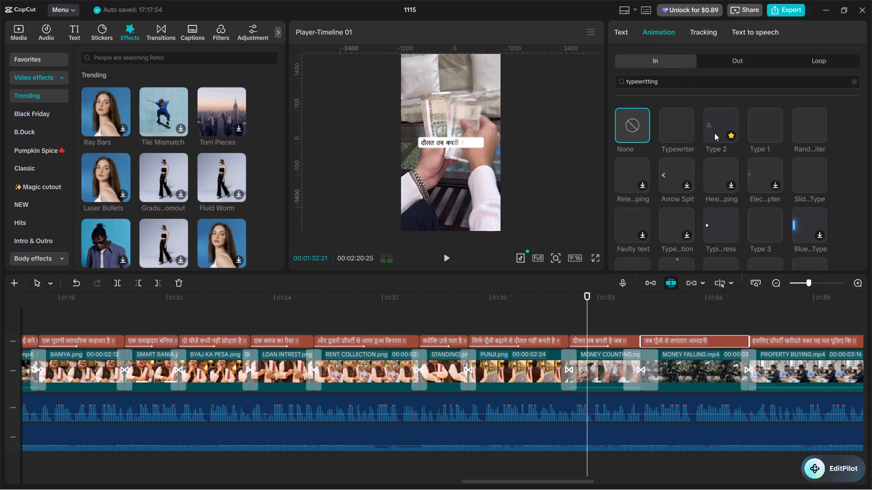
click(714, 133)
drag(719, 261, 782, 269)
click(782, 269)
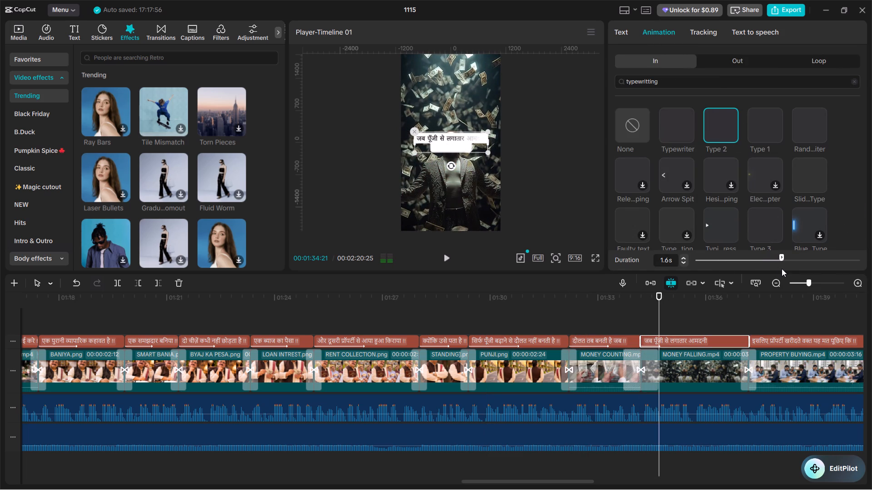
Give the caption "इसलिए प्रॉपर्टी खरीदते वक्त यह मत पूछिए कि !!" the Type 2 entrance animation and lengthen its duration.
alt+scroll(681, 238, down, 4)
alt+scroll(661, 330, down, 4)
alt+scroll(596, 342, down, 2)
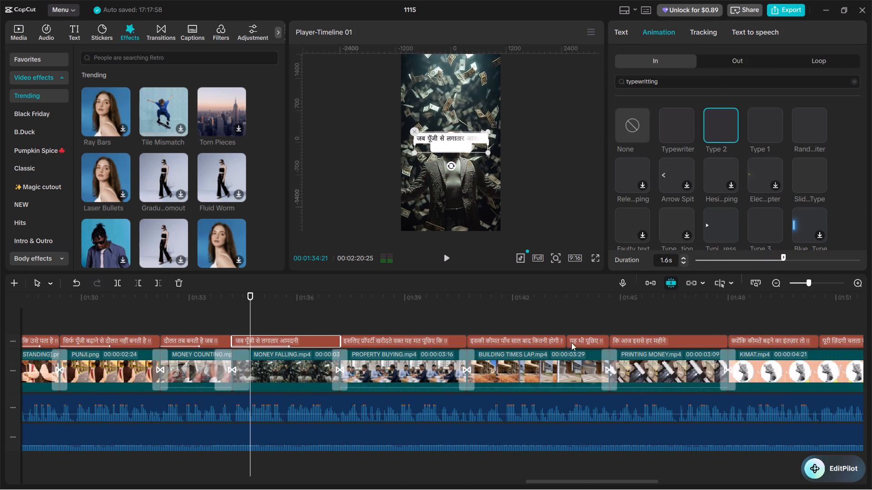
click(372, 340)
click(663, 24)
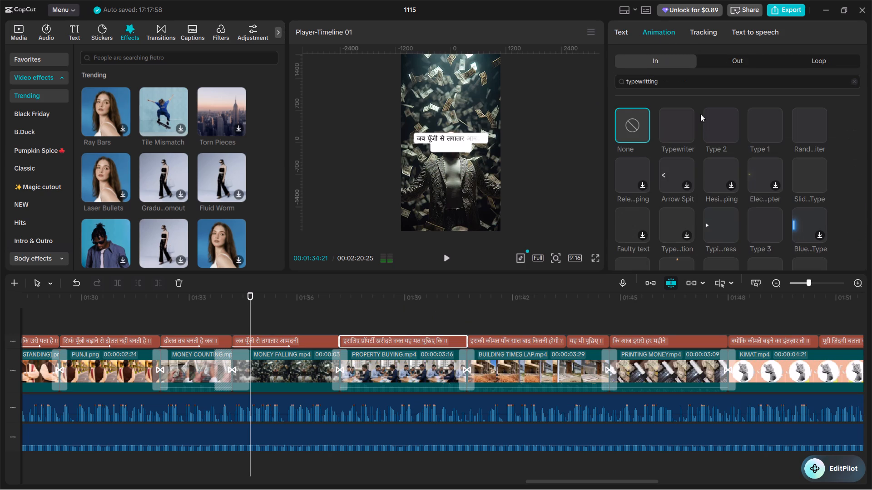
click(717, 125)
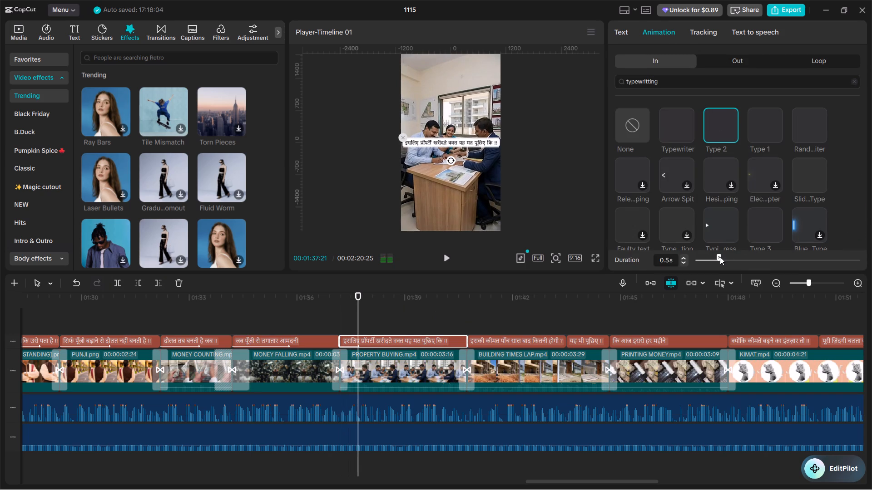
drag(719, 256, 772, 273)
Give the caption "इसकी कीमत पाँच साल बाद कितनी होगी ?" the Type 2 entrance animation with a 1.5 s duration.
click(517, 342)
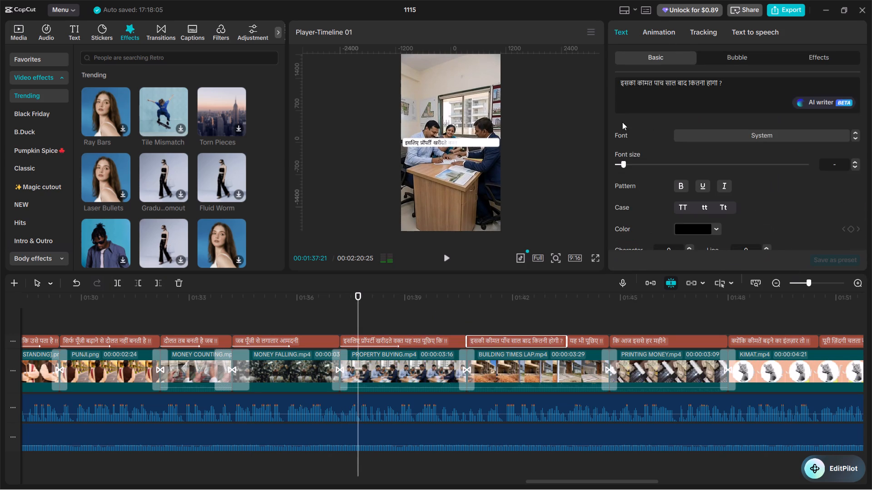
click(660, 31)
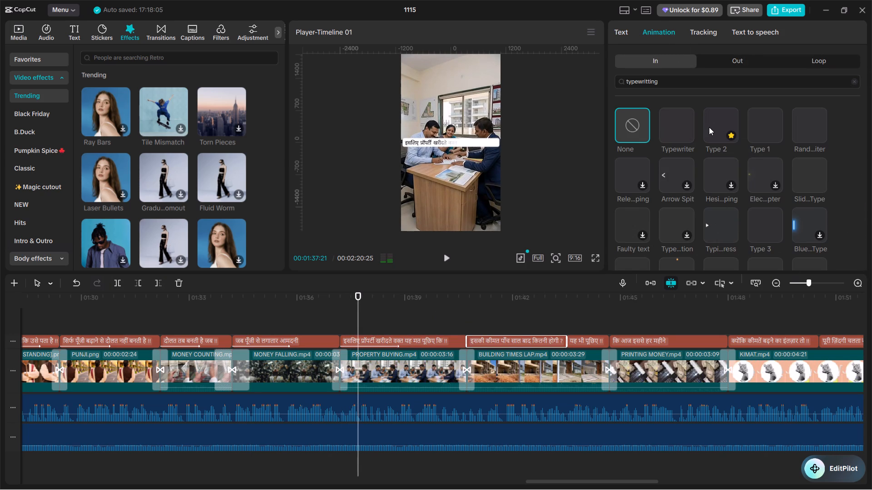
click(709, 127)
drag(724, 257, 782, 267)
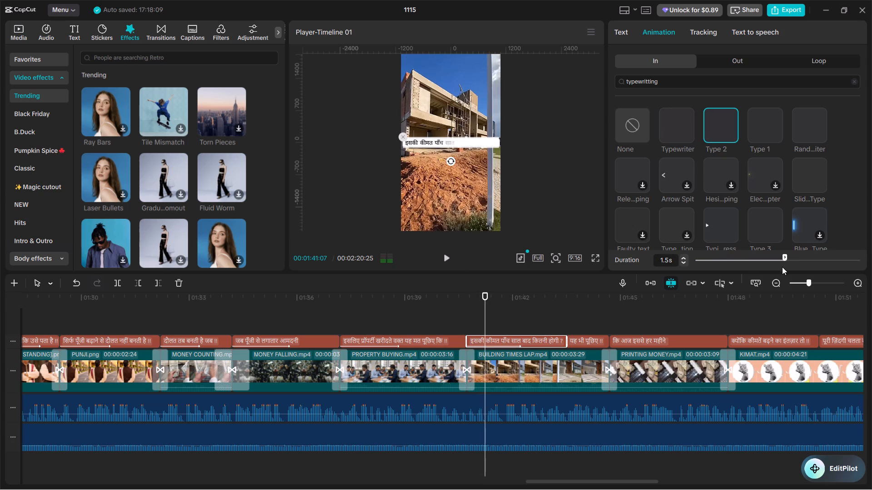
click(782, 267)
Give the caption "यह भी पूछिए !!" the Type 2 entrance animation.
click(587, 338)
click(656, 32)
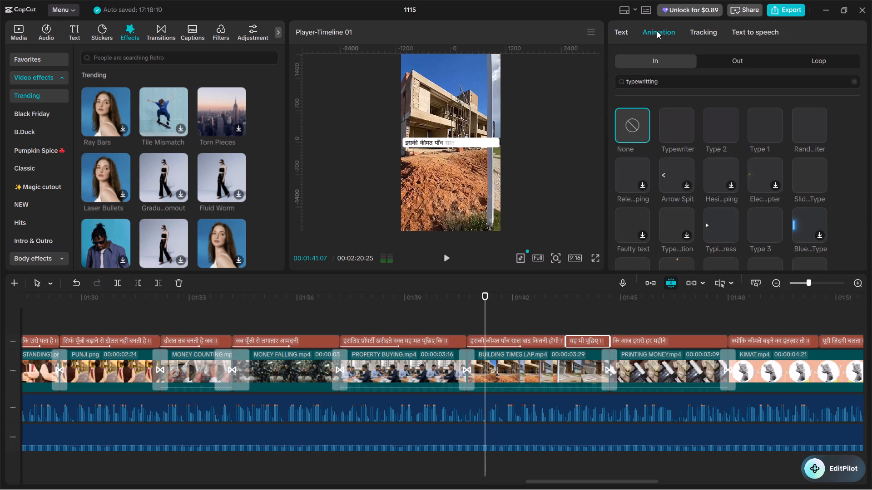
click(734, 134)
click(725, 118)
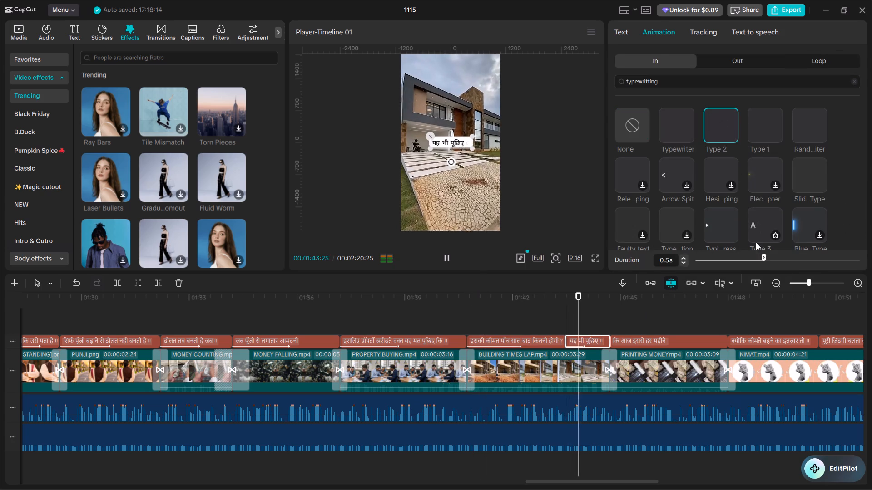
Give the caption "कि आज इससे हर महीने कितना किराया आएगा !!" the Type 2 entrance animation and lengthen its duration.
click(639, 343)
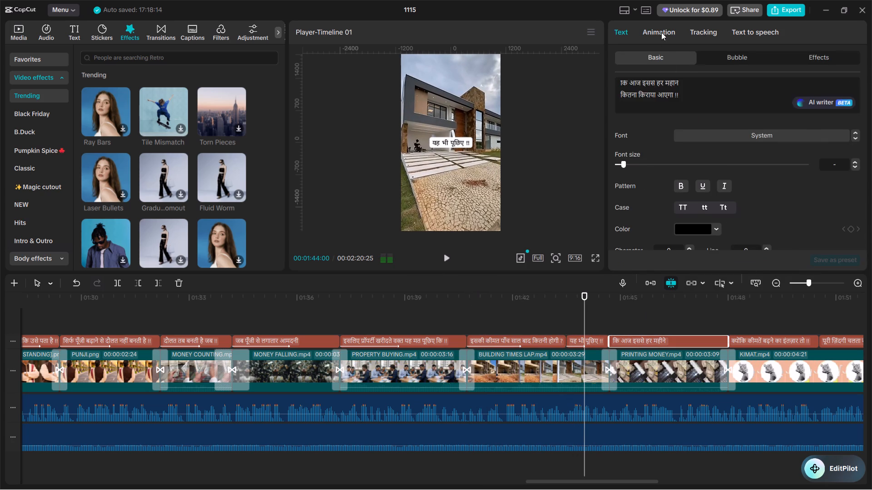
click(661, 32)
click(722, 124)
drag(718, 261, 758, 261)
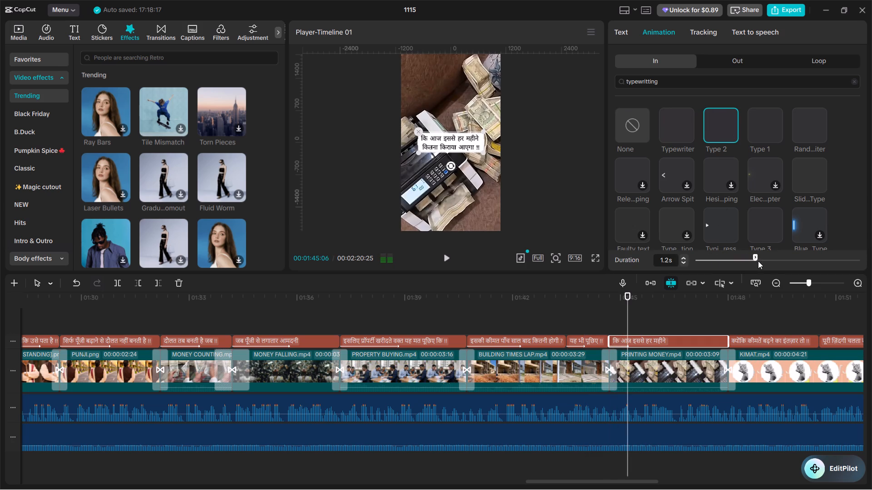
drag(758, 261, 774, 261)
Give the caption "क्योंकि कीमतें बढ़ने का इंतज़ार तो !!" the Type 2 entrance animation with a 1.3 s duration.
click(755, 339)
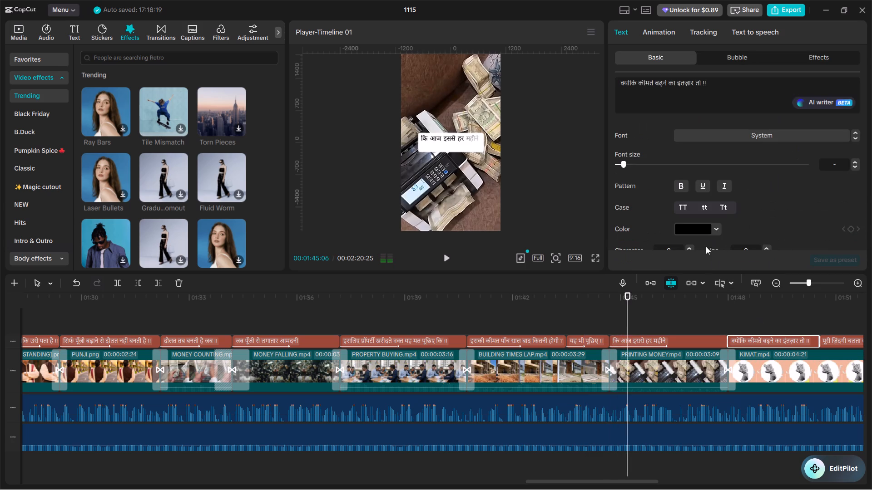
alt+scroll(704, 245, down, 5)
alt+scroll(695, 304, down, 5)
alt+scroll(651, 308, down, 3)
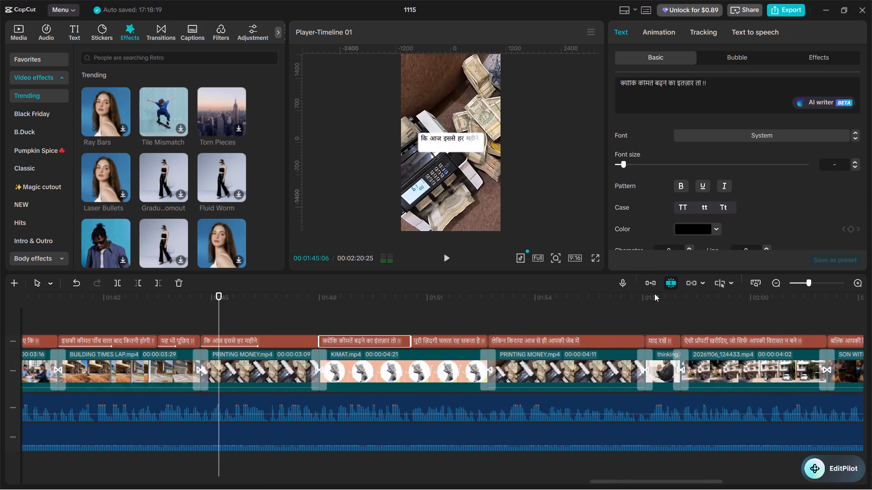
click(662, 24)
click(725, 121)
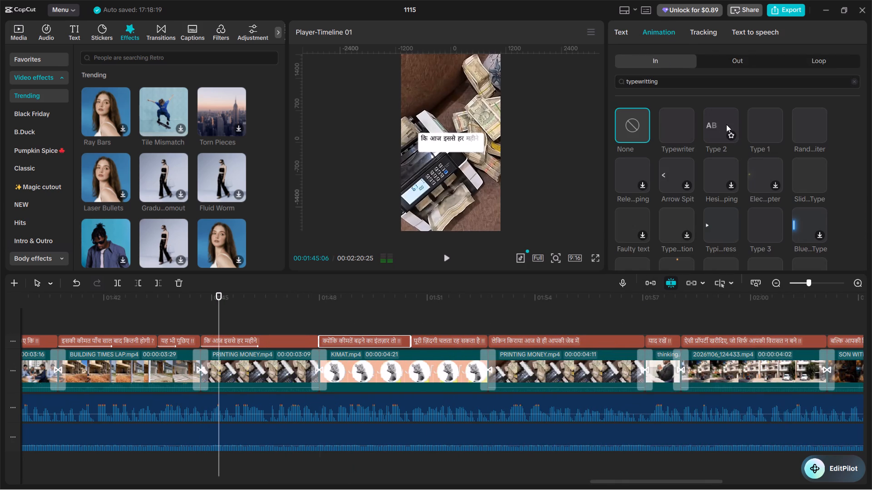
drag(725, 255, 776, 261)
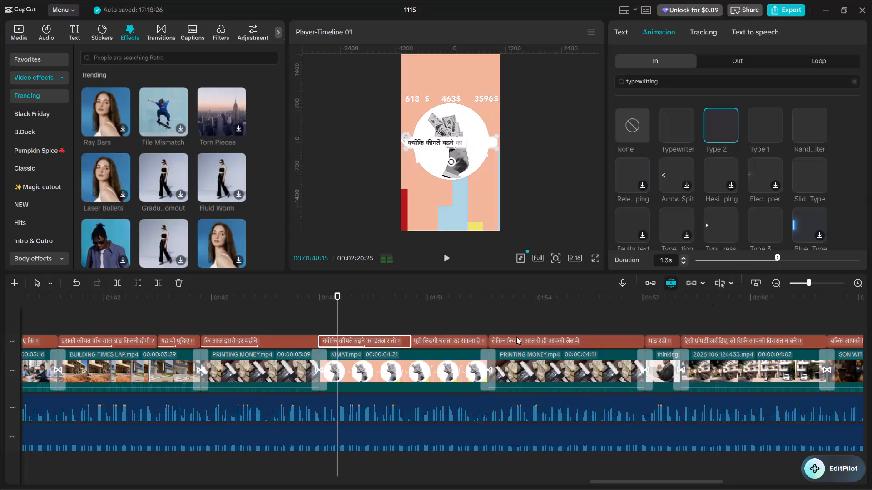
Give the caption "पूरी ज़िंदगी चलता रह सकता है !!" the Type 2 entrance animation with a 1.2 s duration.
click(455, 340)
click(656, 39)
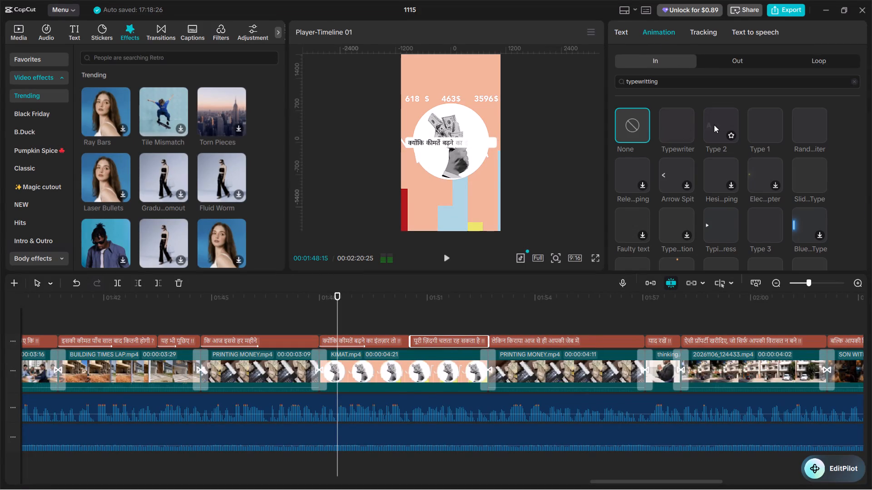
click(714, 125)
drag(730, 257, 787, 264)
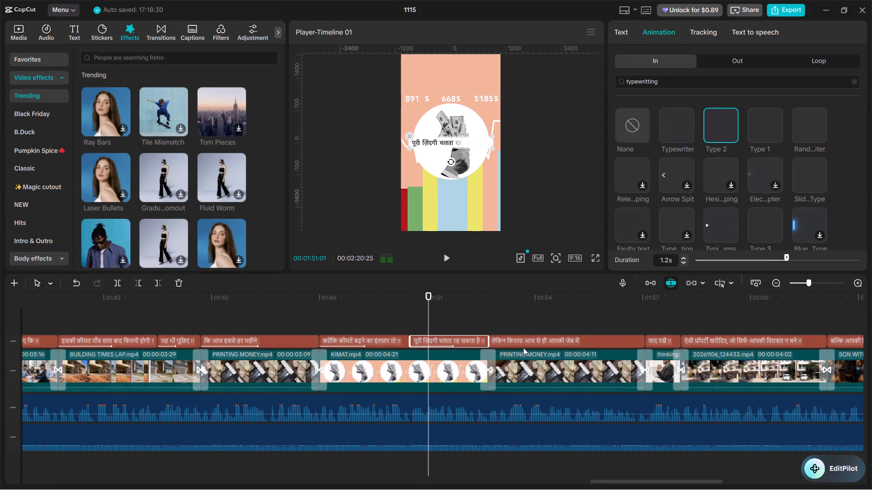
Give the caption "लेकिन किराया आज से ही आपकी जेब में" the Type 2 entrance animation with a 2.1 s duration.
click(525, 343)
click(669, 33)
click(717, 130)
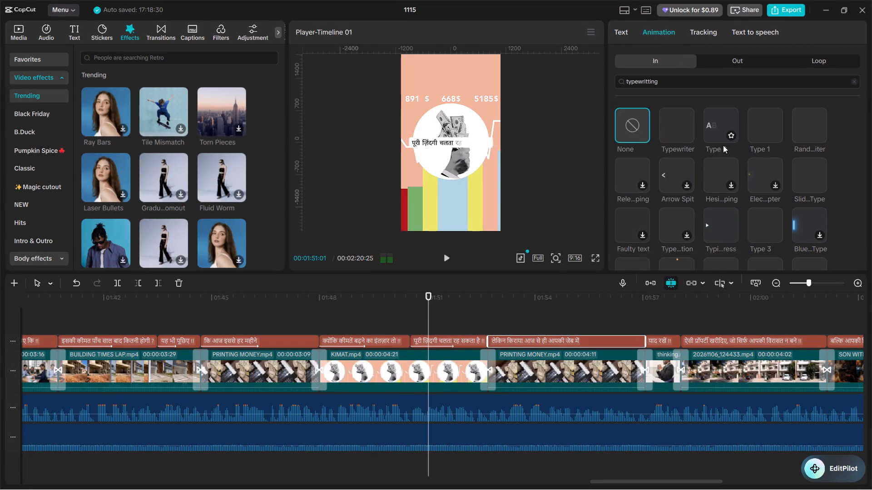
drag(715, 258, 777, 267)
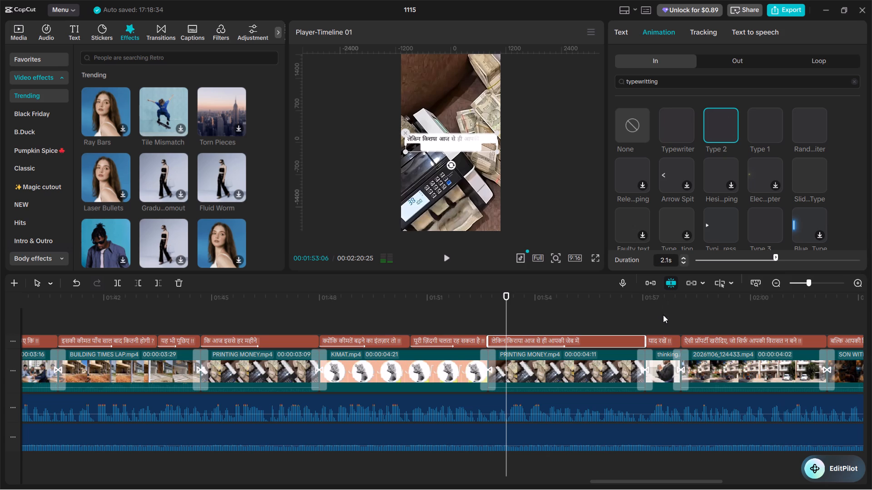
Give the caption "याद रखें !!" the Type 1 entrance animation.
click(659, 336)
click(661, 29)
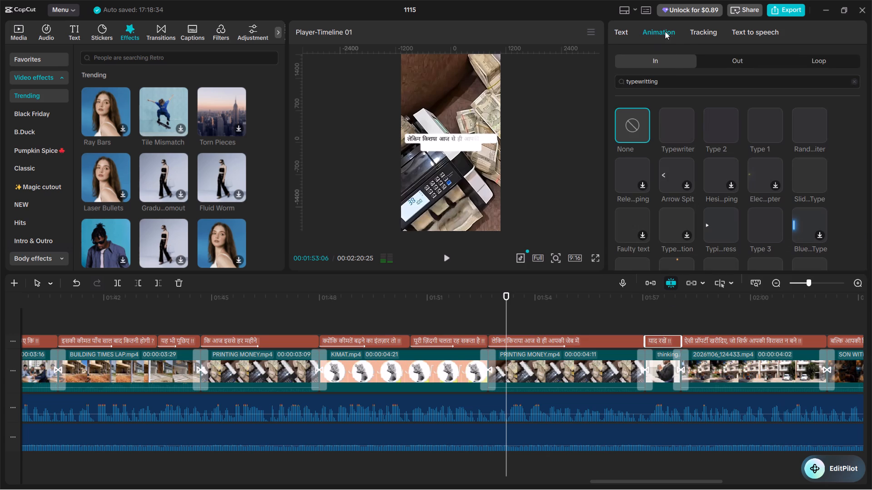
click(758, 129)
Give the caption "ऐसी प्रॉपर्टी खरीदिए, जो सिर्फ आपकी विरासत न बने !!" the Type 2 entrance animation with a 1.8 s duration.
click(709, 339)
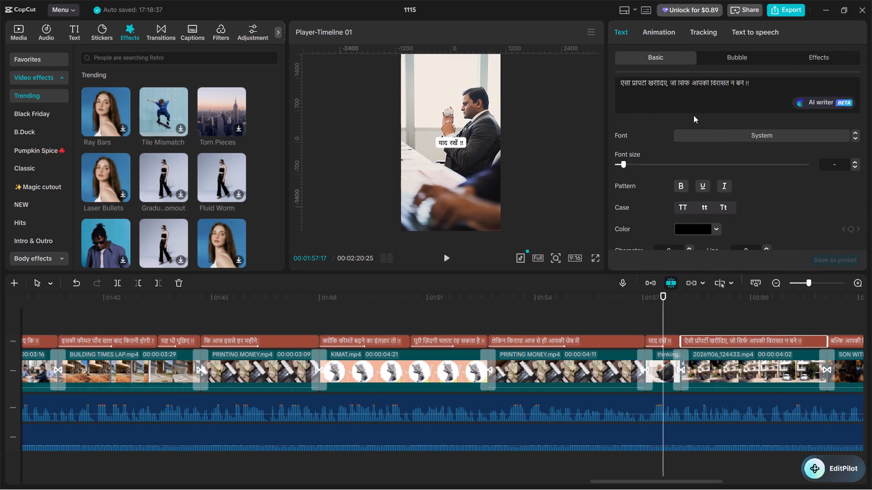
click(658, 35)
click(722, 120)
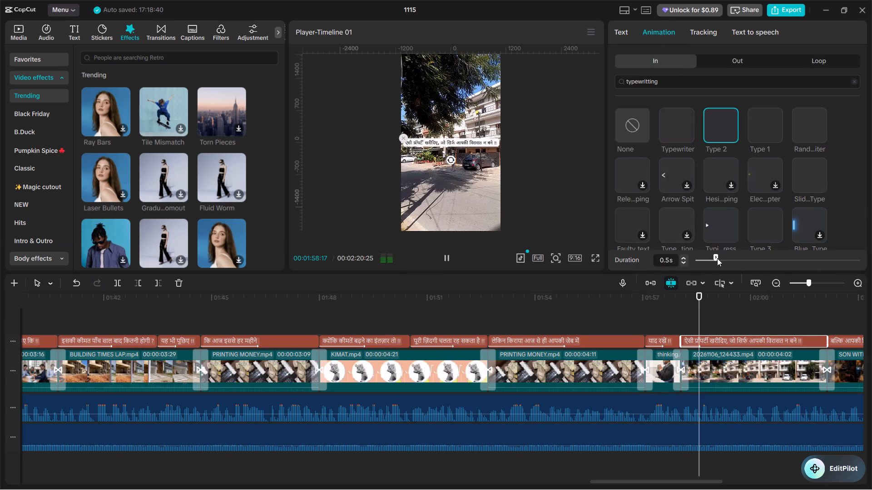
drag(717, 258, 768, 271)
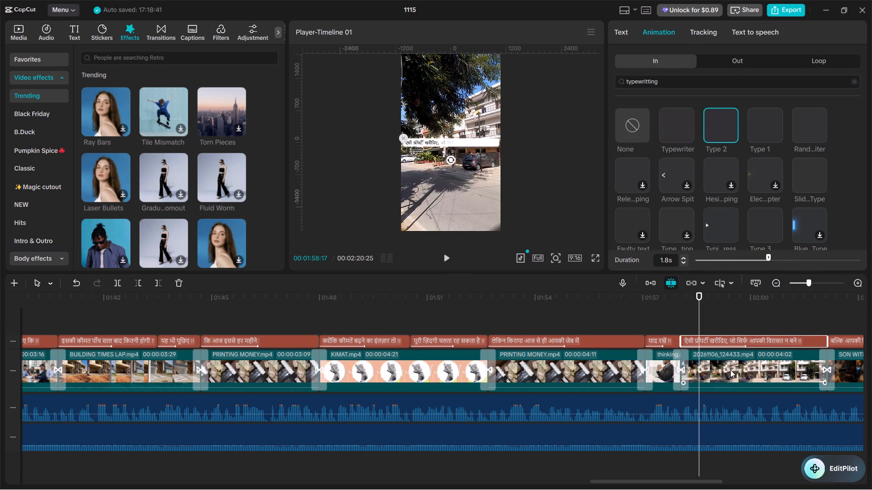
Give the caption "बल्कि आपकी ज़िंदगी में एक कमाऊ पूत बनकर !!" the Type 2 entrance animation and lengthen its duration.
alt+scroll(704, 378, down, 6)
click(533, 340)
click(658, 32)
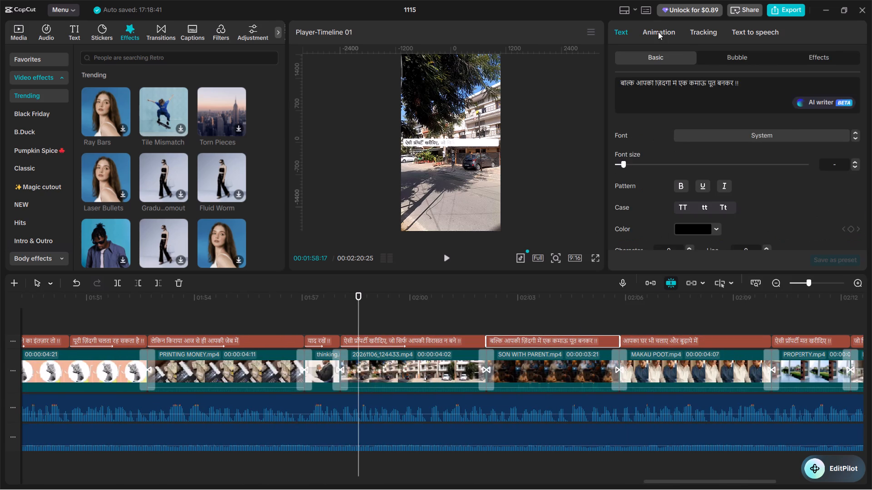
click(716, 131)
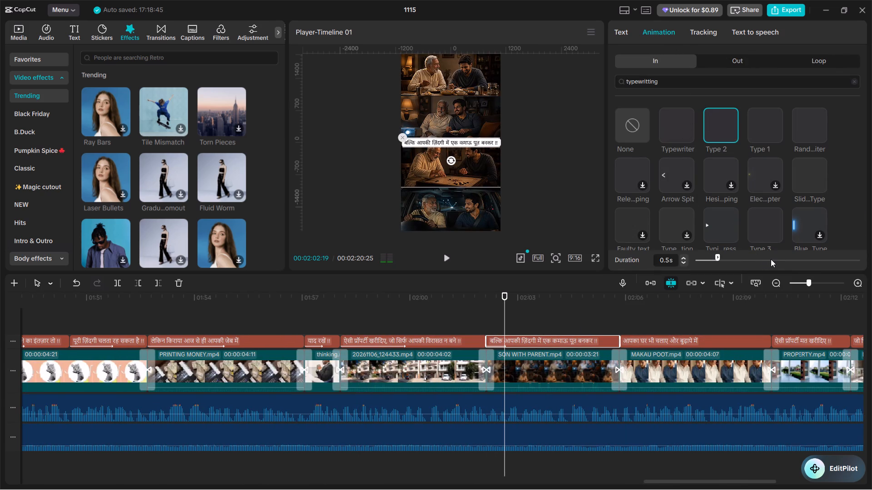
click(775, 259)
Give the caption "आपका घर भी चलाए और बुढ़ापे में" the Type 2 entrance animation with a 1.9 s duration.
click(634, 339)
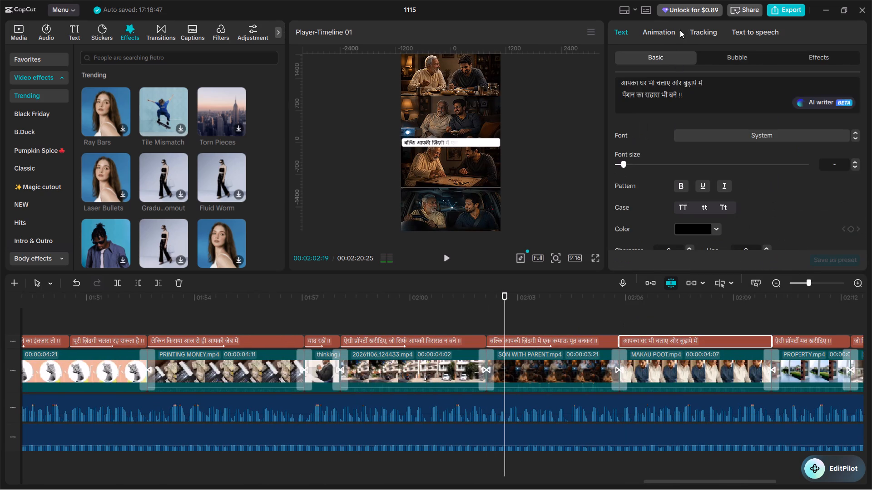
click(657, 29)
click(711, 118)
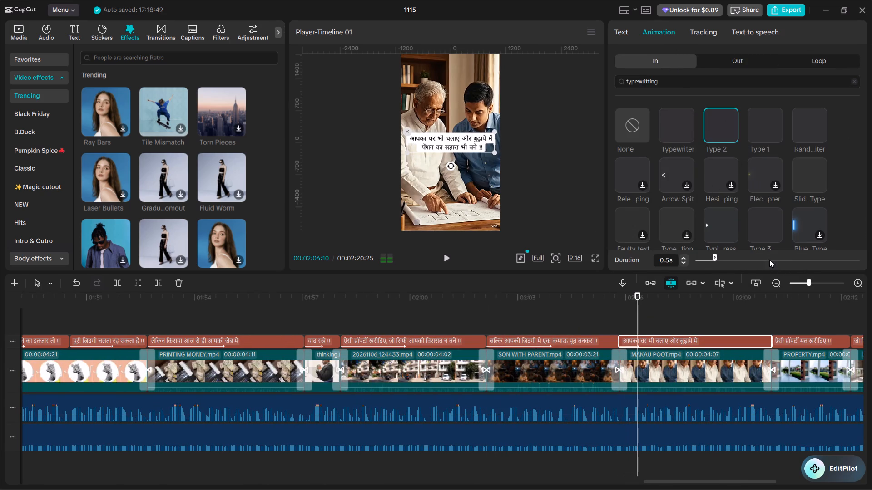
click(769, 259)
Give the caption "ऐसी प्रॉपर्टी मत खरीदिए !!" the Type 2 entrance animation with a 1.0 s duration.
alt+scroll(732, 304, down, 6)
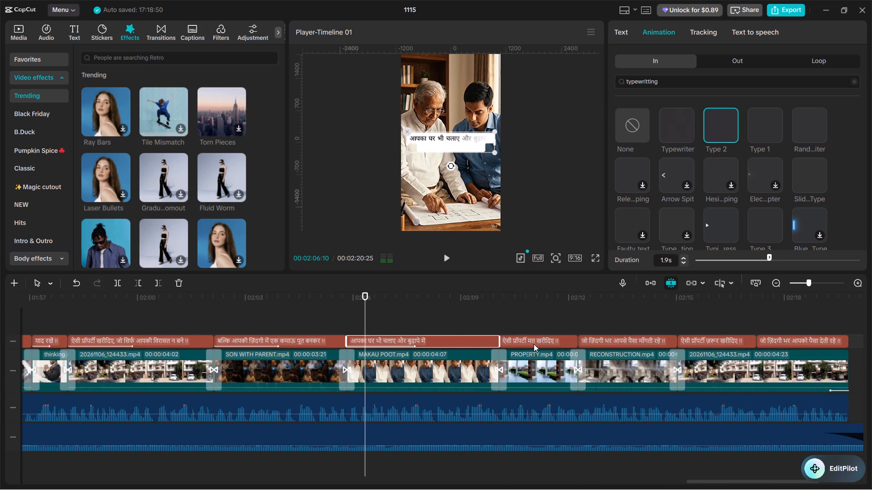
click(534, 344)
click(672, 32)
click(735, 120)
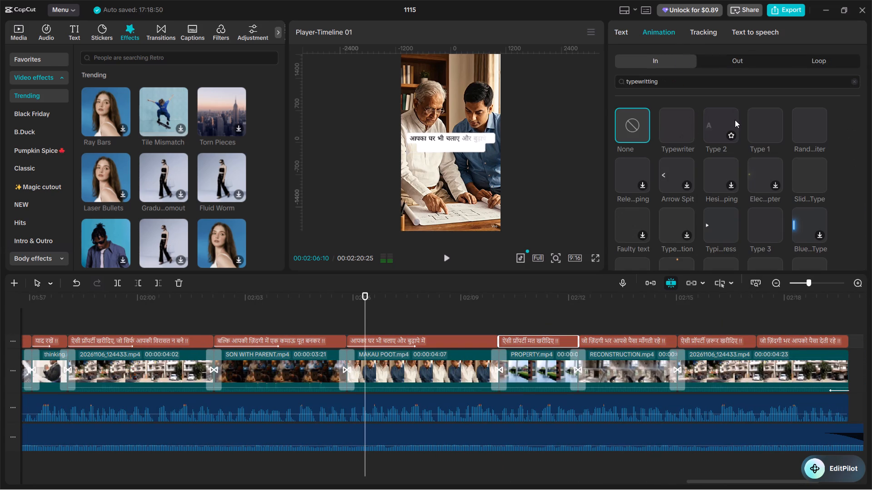
click(772, 260)
Give the caption "जो ज़िंदगी भर आपसे पैसा माँगती रहे !!" the Type 2 entrance animation with a 1.2 s duration.
alt+scroll(645, 338, down, 2)
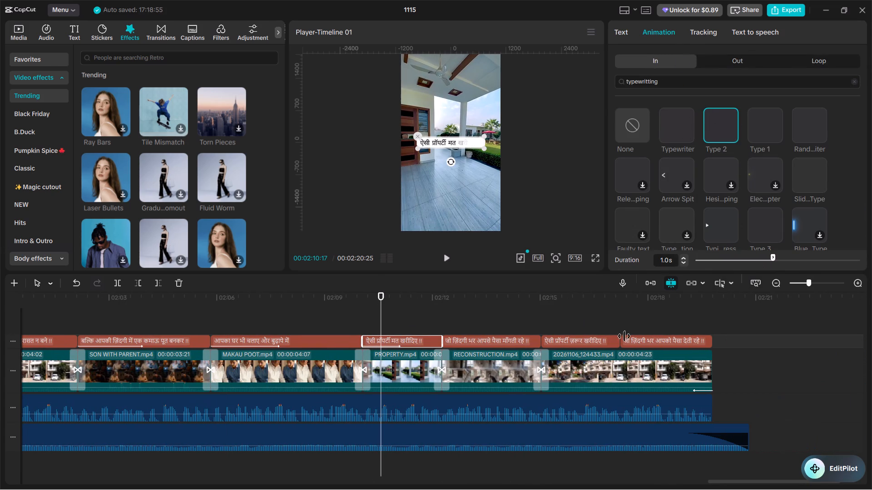
click(501, 338)
click(662, 24)
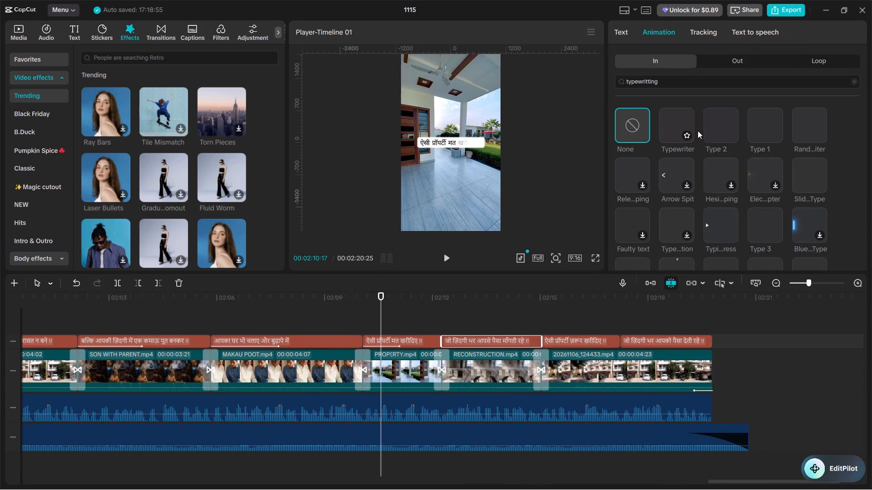
click(723, 127)
click(766, 258)
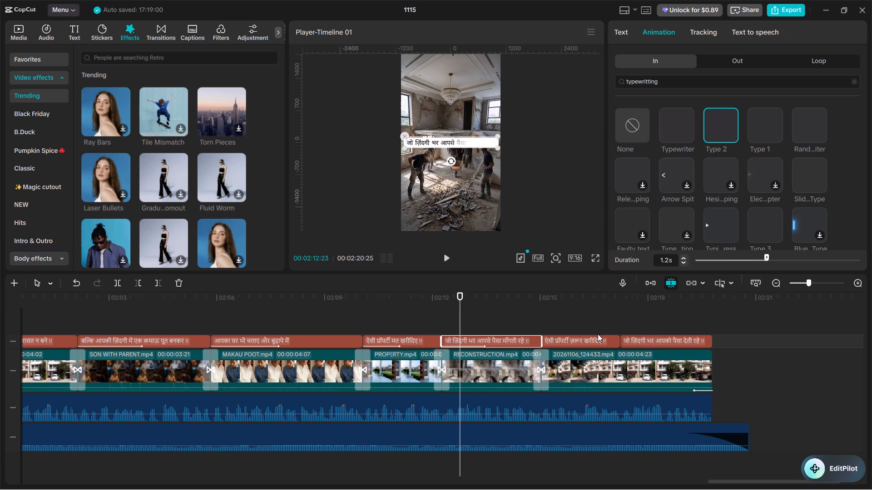
Search the animations for "typewritting" and give the caption "ऐसी प्रॉपर्टी ज़रूर खरीदिए !!" the Type 1 entrance animation with a 1.1 s duration.
click(598, 334)
click(584, 342)
click(667, 29)
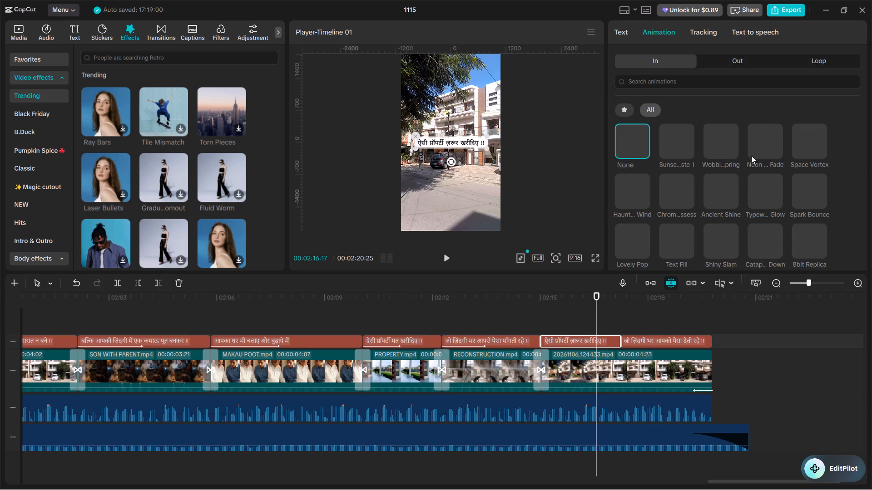
click(690, 72)
click(689, 78)
click(648, 105)
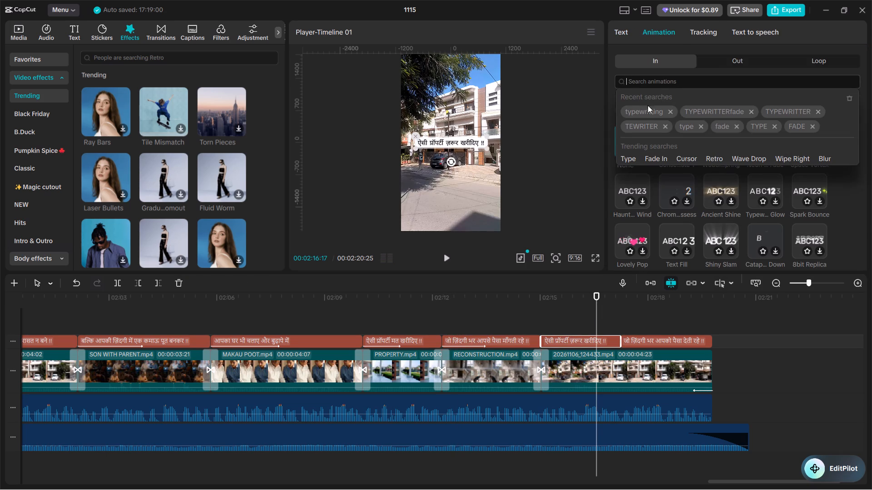
click(643, 111)
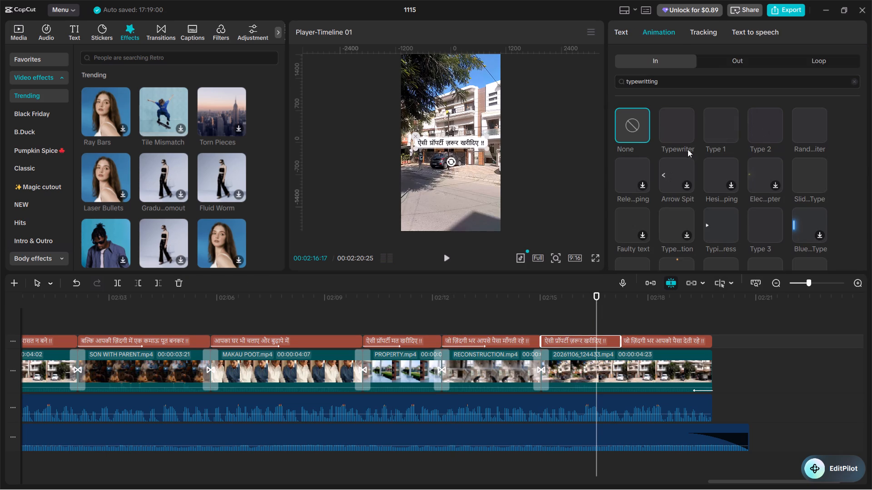
click(719, 126)
click(775, 260)
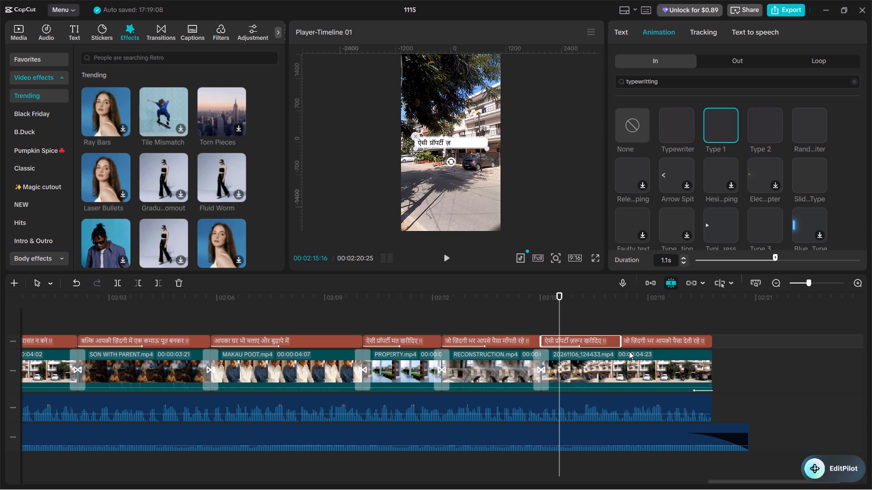
Give the final caption "जो ज़िंदगी भर आपको पैसा देती रहे !!" the Type 1 entrance animation with a 1.2 s duration.
click(629, 339)
click(655, 36)
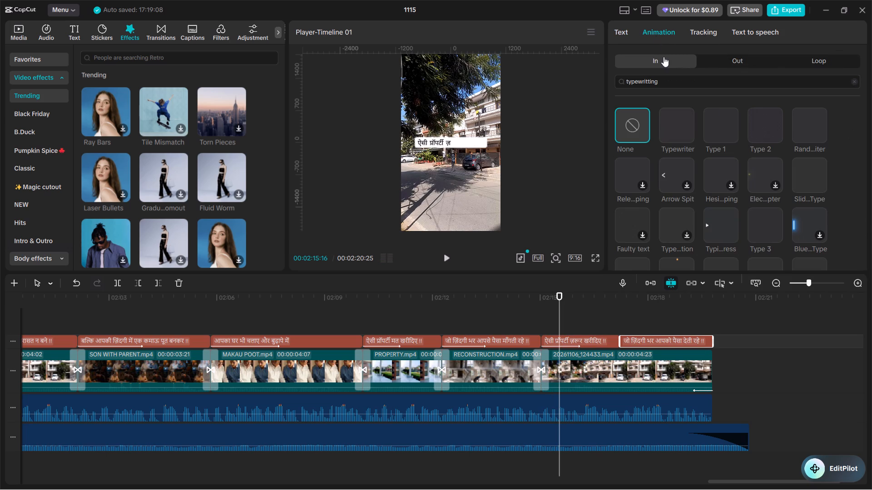
click(722, 127)
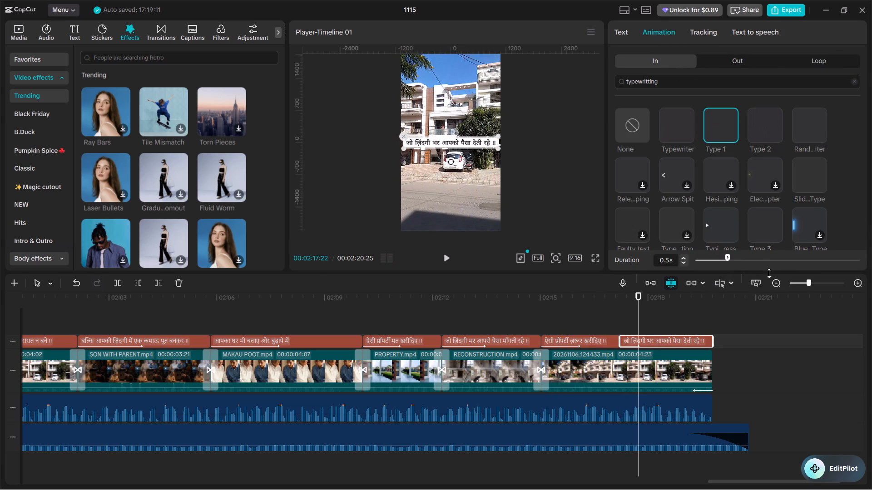
click(772, 260)
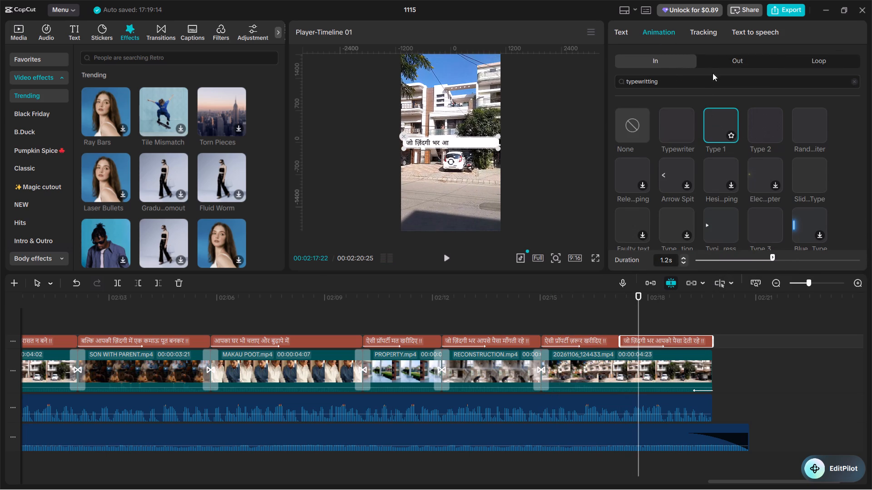
Add the Fade Out exit animation with a 0.5 s duration to the final caption "जो ज़िंदगी भर आपको पैसा देती रहे !!".
click(726, 62)
click(676, 138)
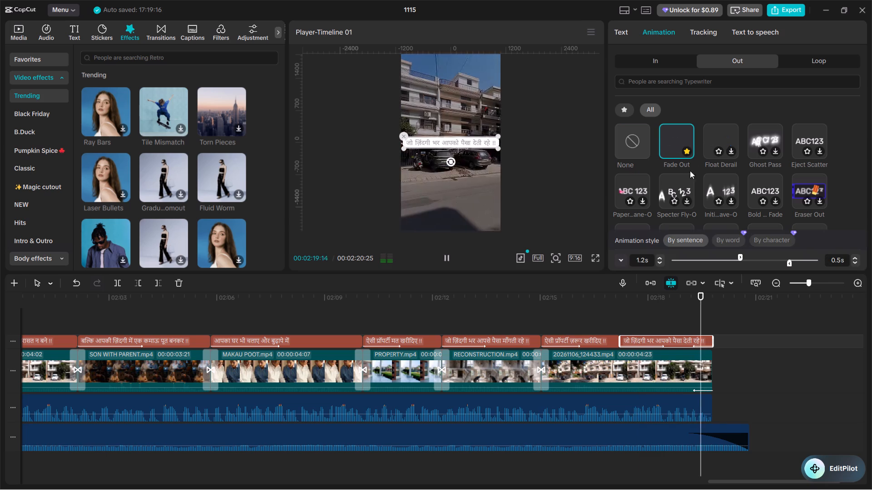
click(673, 328)
key(space)
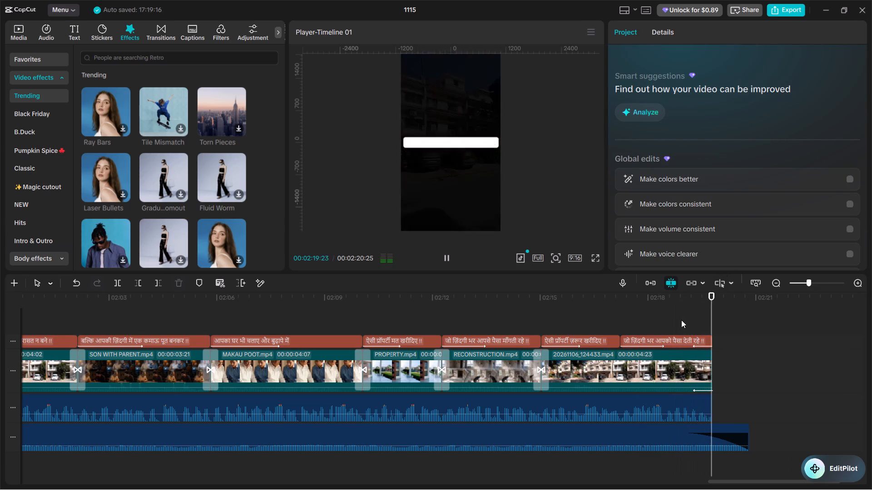
Add a default text clip right after the last video clip, reading "FOR ANY FURTHUR REAL ESTATE DETAILS".
double_click(715, 317)
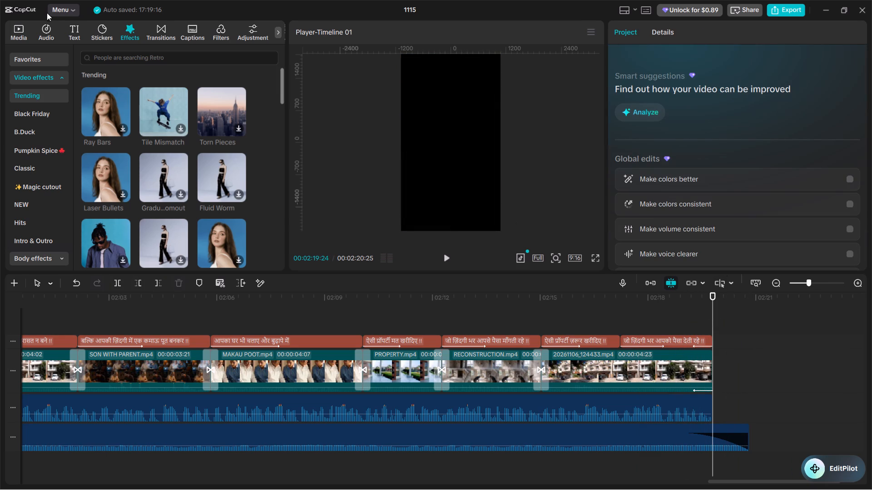
click(68, 31)
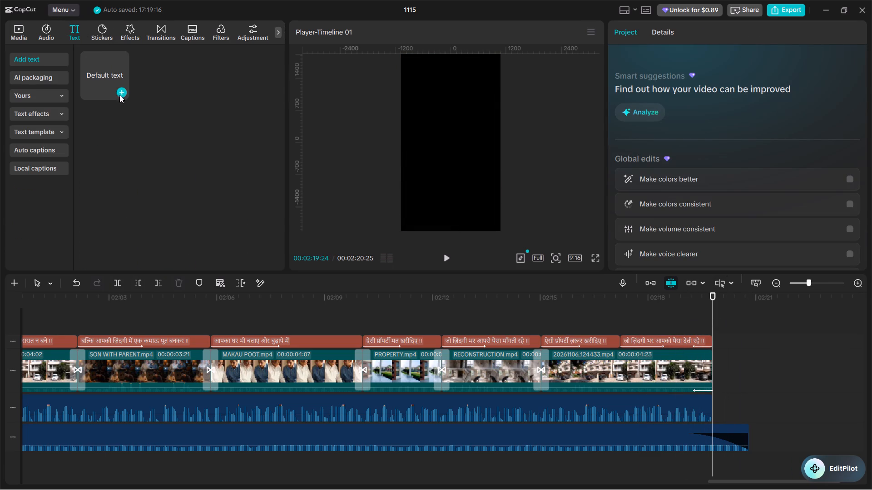
click(120, 92)
click(660, 88)
key(ctrl+super+a)
key(ctrl+a)
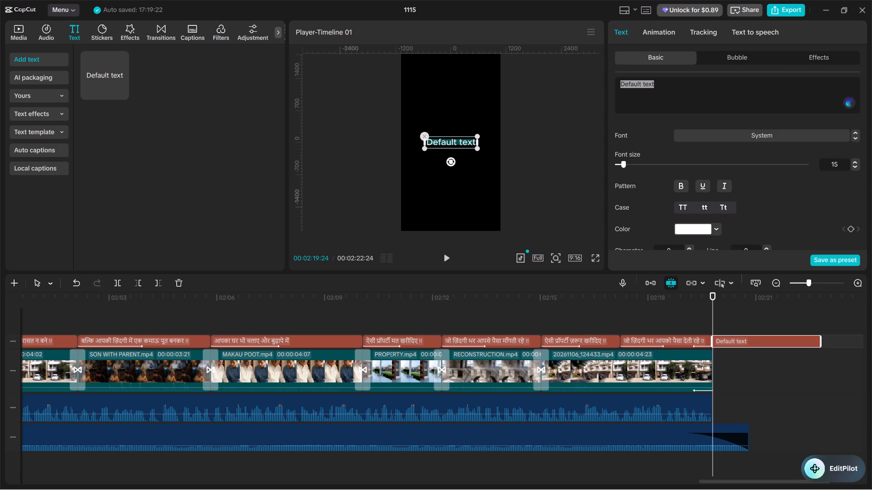
text(FRO)
key(space)
key(BackSpace)
key(BackSpace)
key(BackSpace)
text(OR ANY FURTHUR)
key(space)
text(REAL ES)
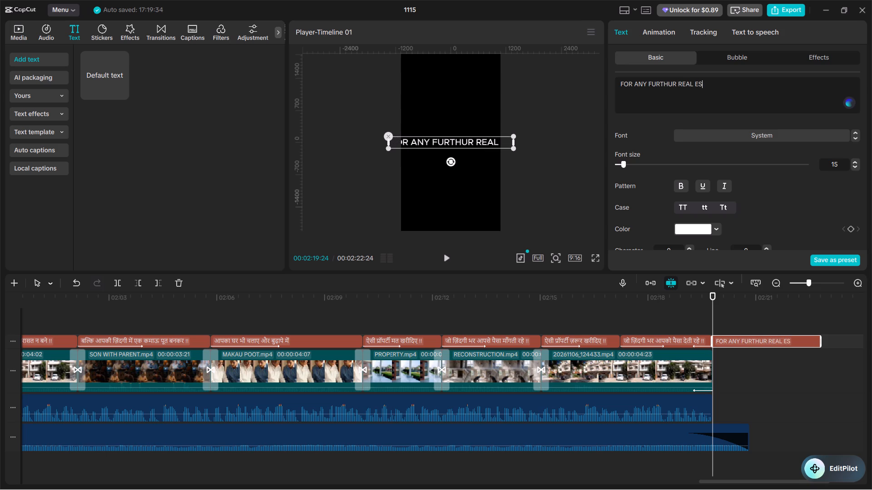
text(TATE DETAILS)
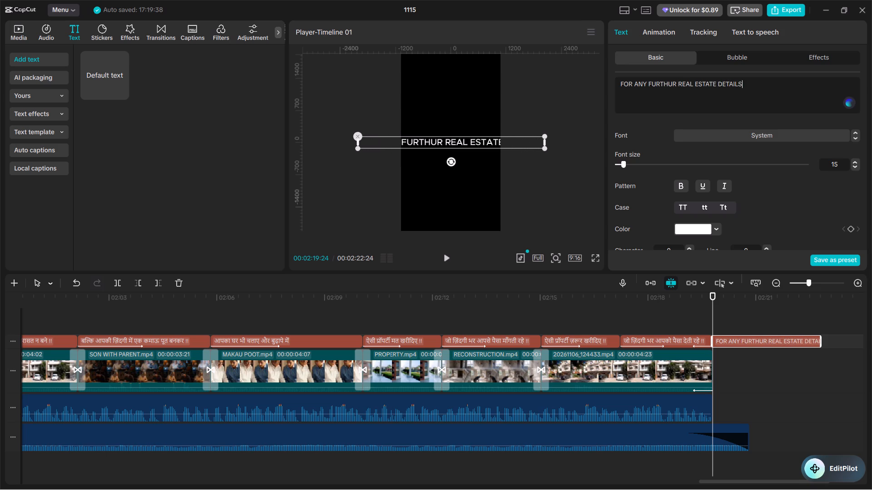
key(space)
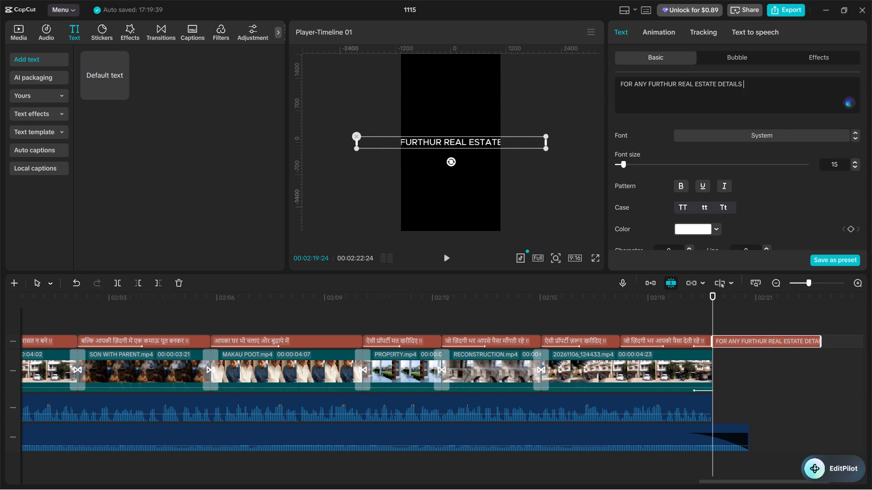
Append a red telephone receiver emoji to the end of the closing text.
key(super+period)
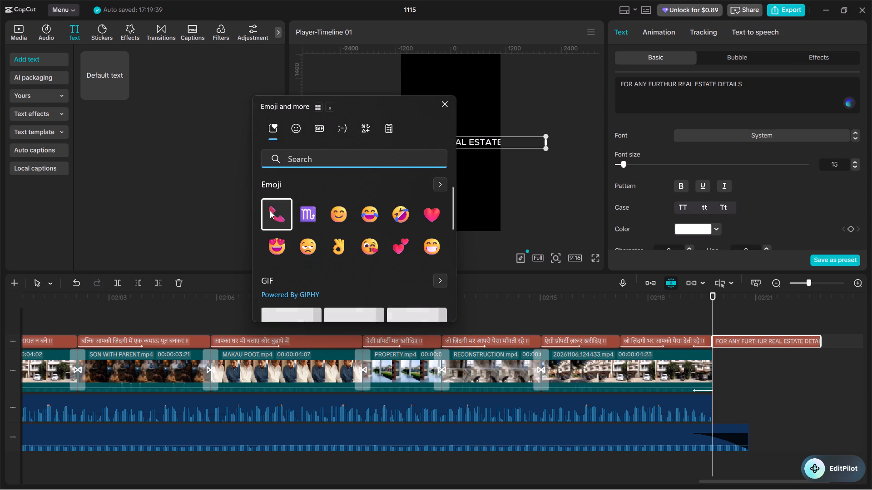
click(270, 211)
click(776, 100)
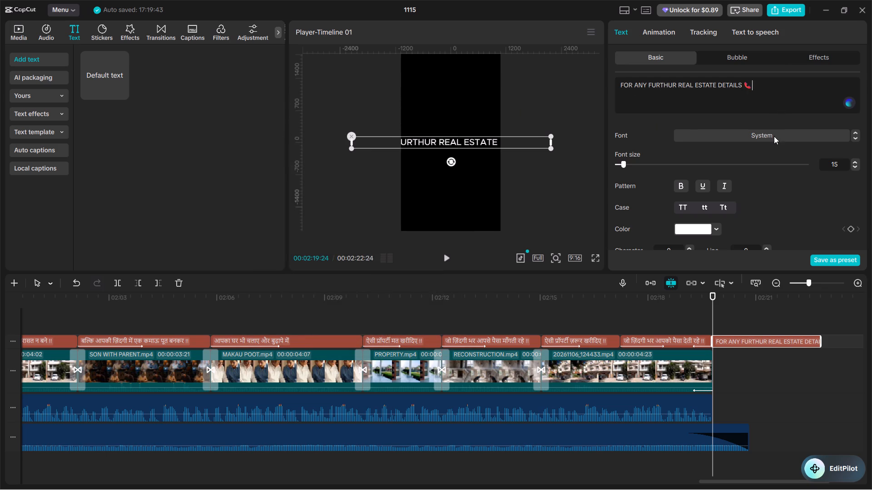
Change the closing text's font to serif and reduce its font size.
click(774, 136)
click(727, 146)
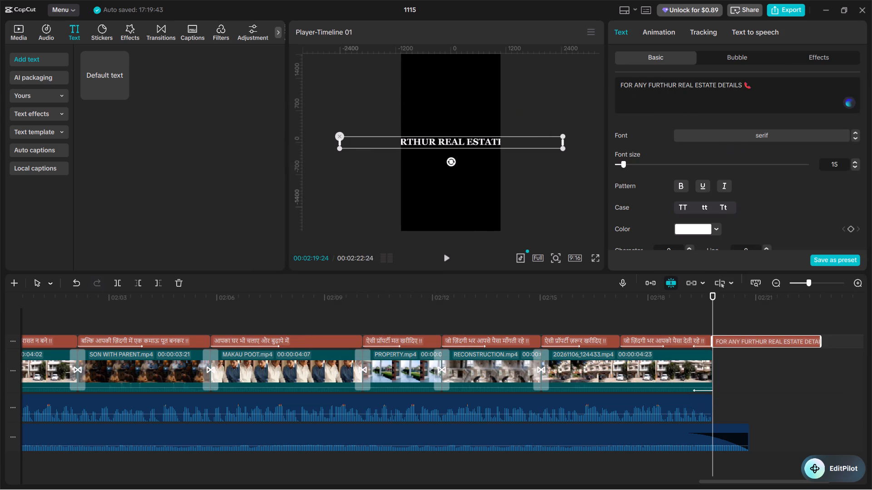
triple_click(855, 166)
double_click(855, 166)
double_click(855, 166)
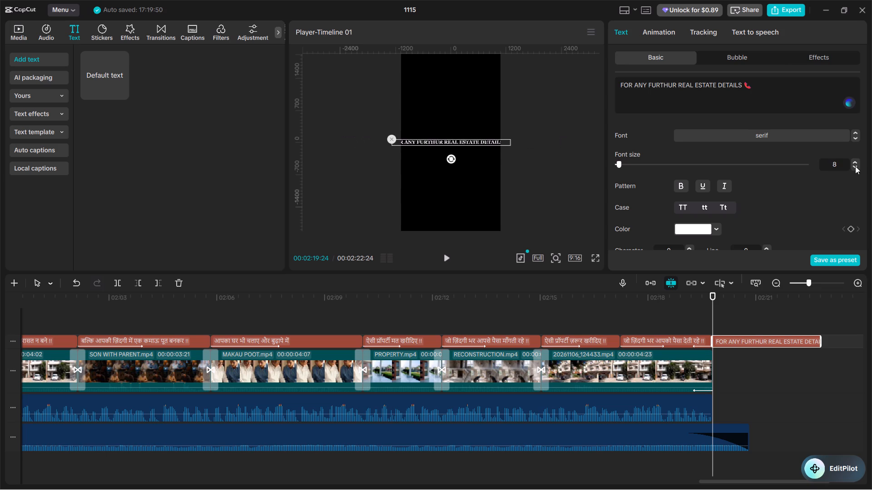
triple_click(855, 166)
triple_click(855, 160)
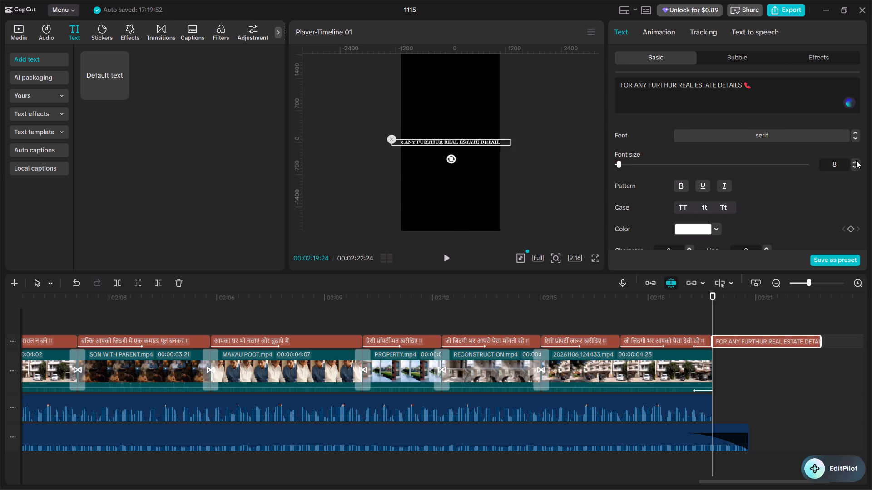
triple_click(856, 160)
click(857, 160)
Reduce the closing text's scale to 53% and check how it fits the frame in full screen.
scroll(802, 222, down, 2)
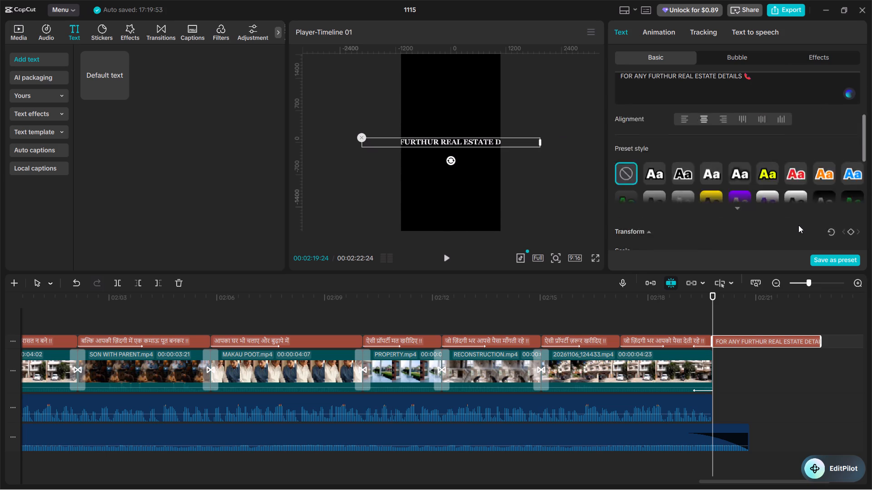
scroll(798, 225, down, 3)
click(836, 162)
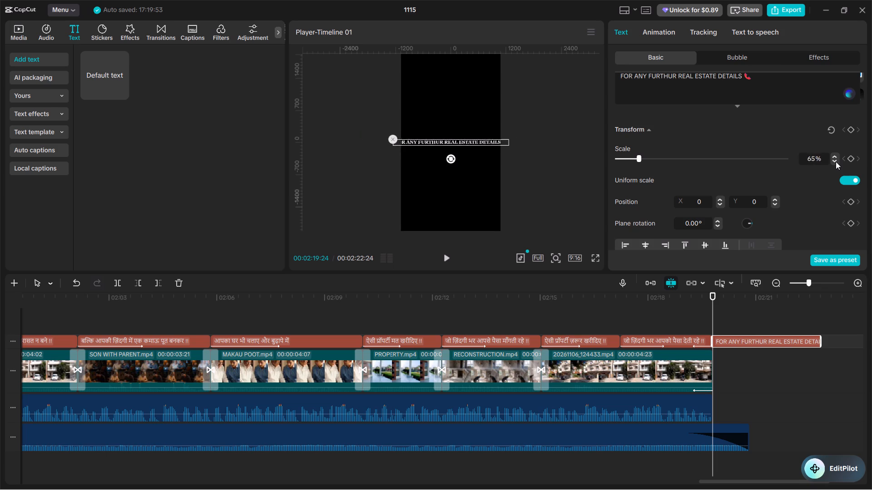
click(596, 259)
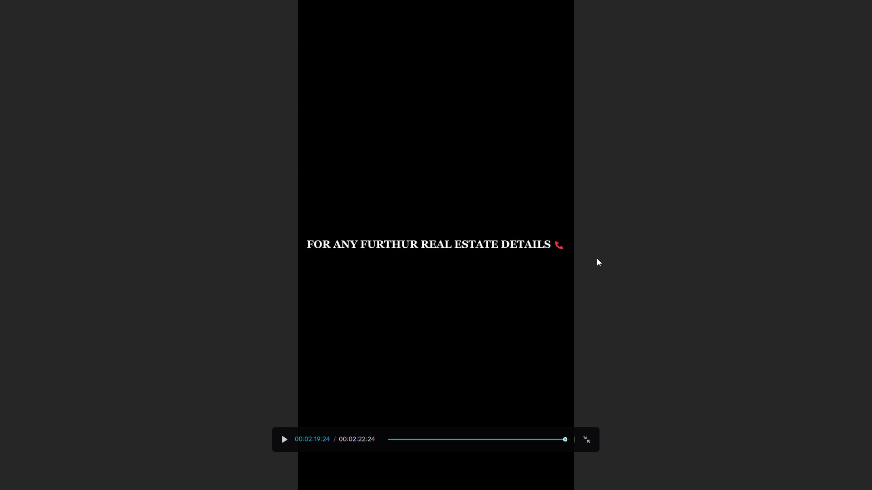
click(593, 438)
Remove the word "ANY" and its extra space from the closing text so it reads "FOR FURTHUR REAL ESTATE DETAILS" before the emoji.
scroll(617, 148, up, 4)
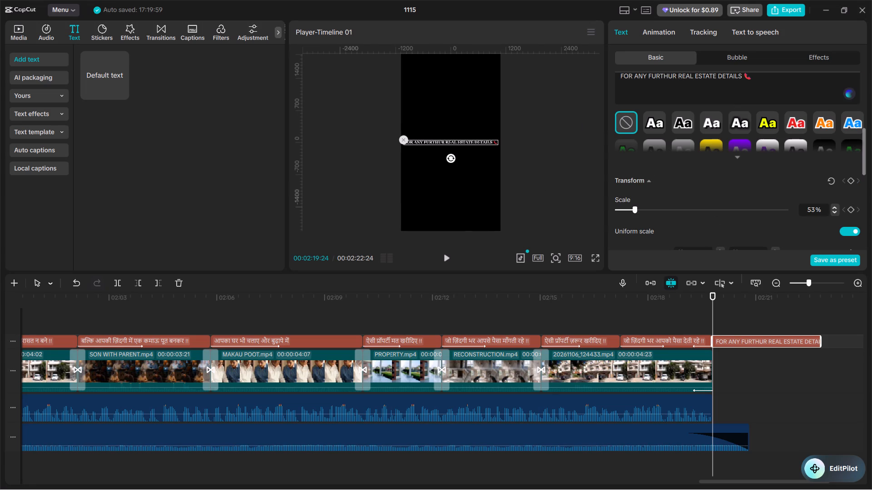
drag(646, 73, 635, 77)
key(BackSpace)
click(595, 256)
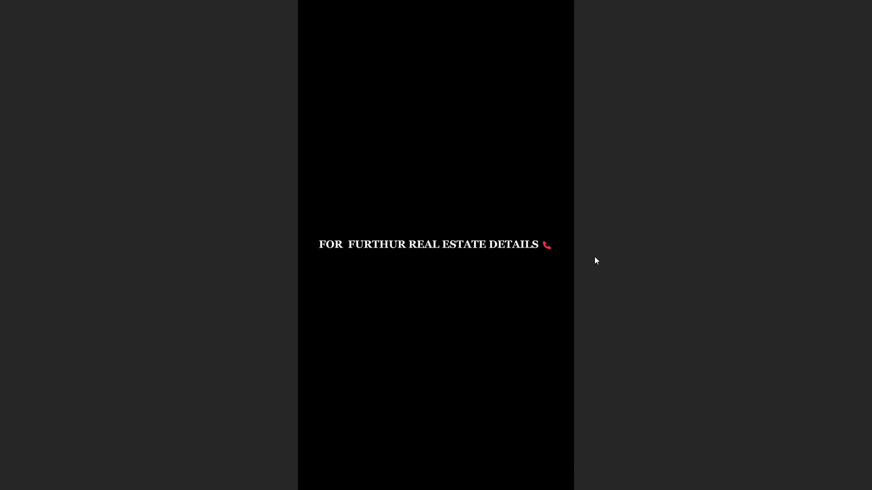
click(584, 439)
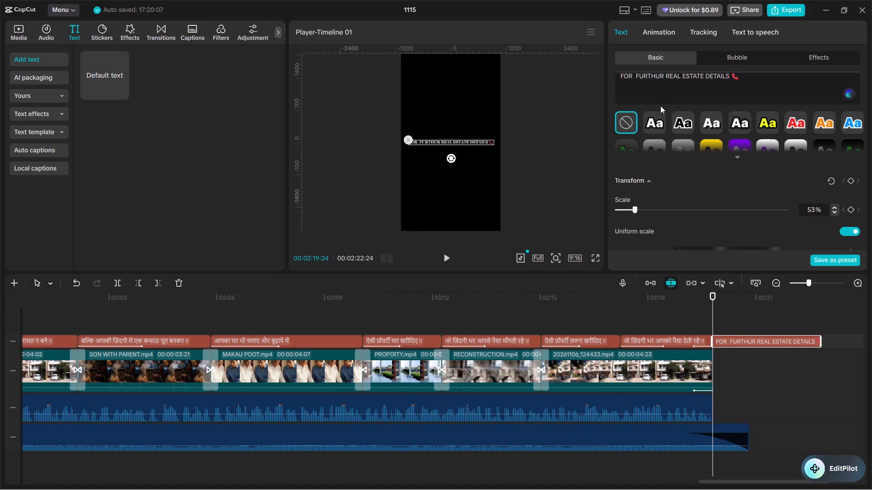
click(634, 75)
key(BackSpace)
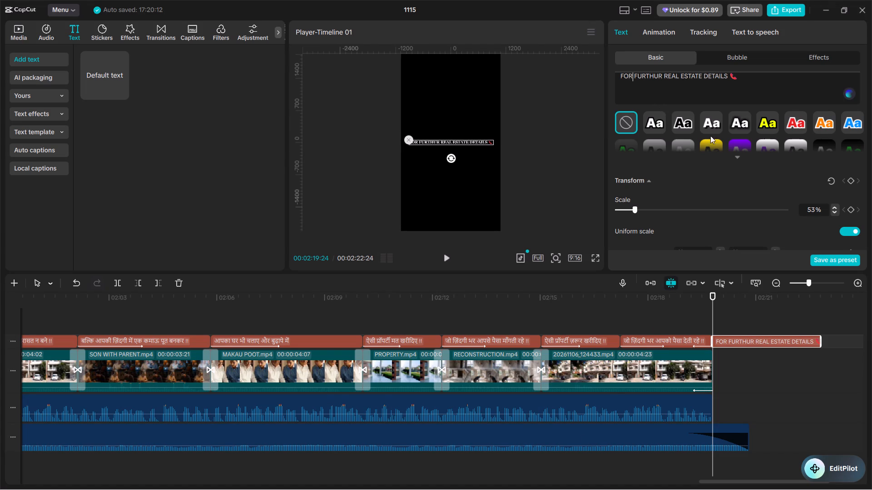
Set the closing text's uniform scale to 60%.
click(833, 209)
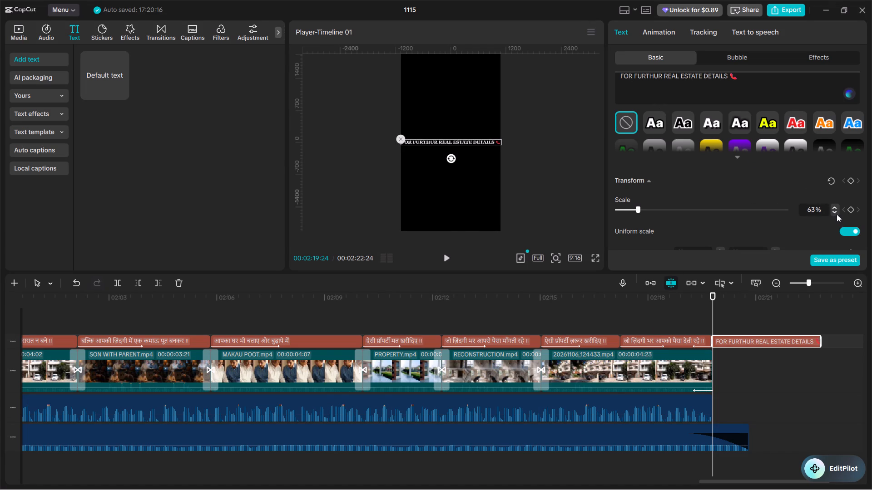
triple_click(836, 211)
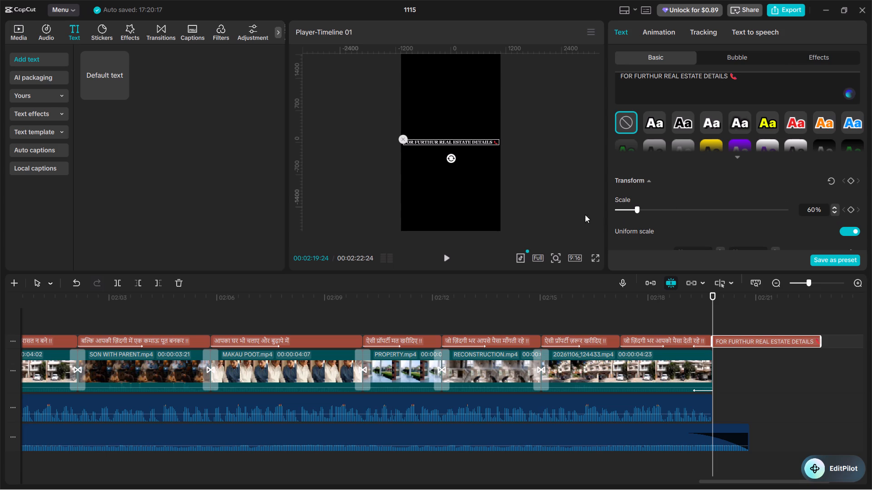
Add a second line below the closing text, after the telephone emoji, beginning with "YUVE".
click(737, 79)
key(shift+Return)
key(shift+Return)
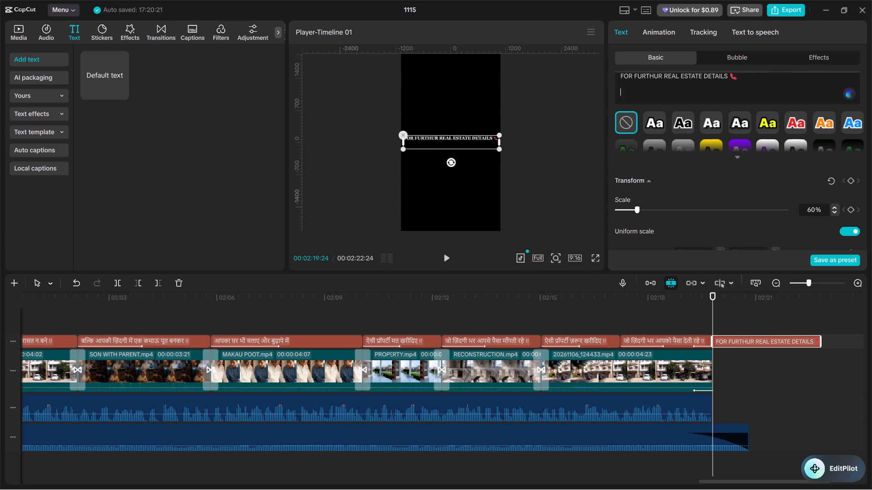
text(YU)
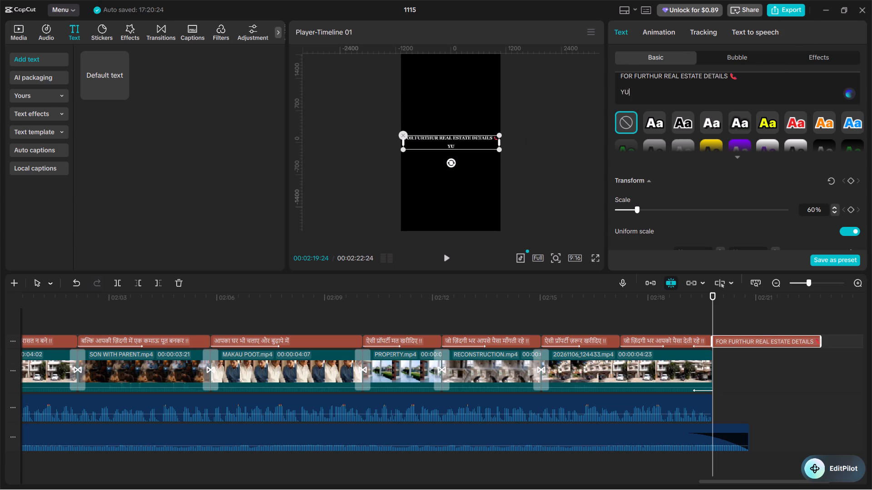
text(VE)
Complete the second line of the closing text so it reads "YUVEDH ESTATE".
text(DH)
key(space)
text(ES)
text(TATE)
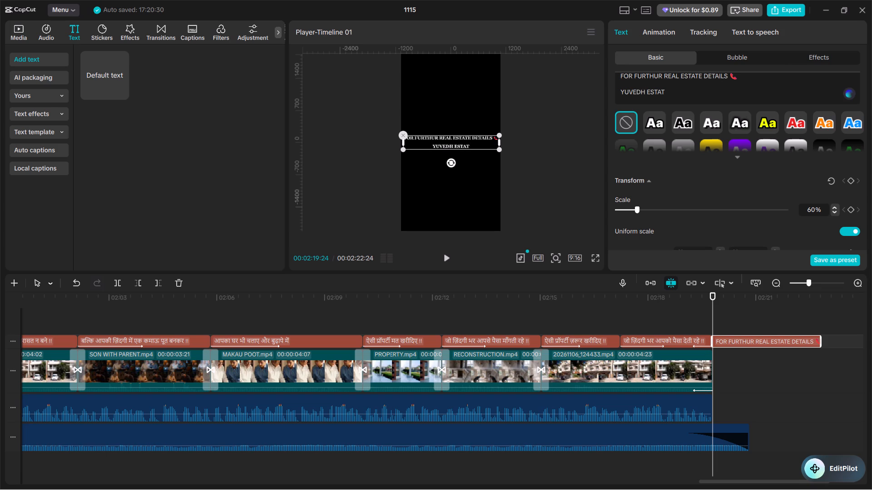
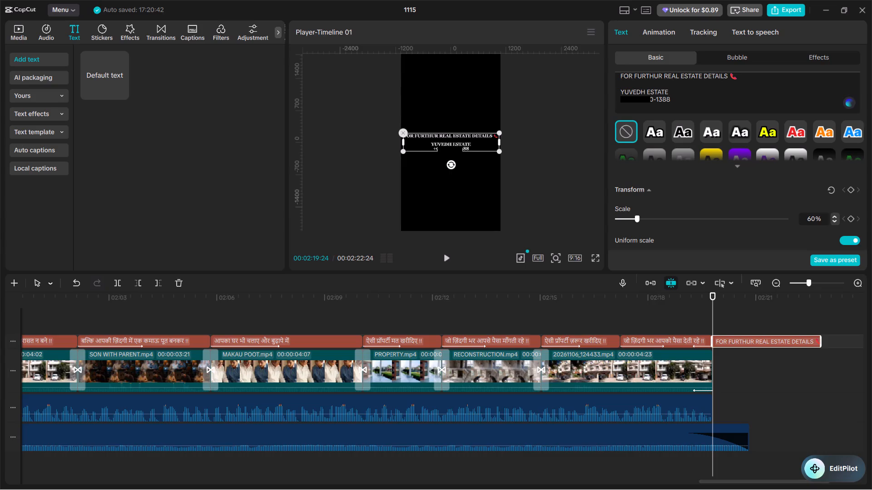
Complete the contact phone number on the line below "YUVEDH ESTATE" in the closing text.
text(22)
Apply the yellow preset text style to the phone number line of the closing text.
drag(678, 101, 621, 100)
click(765, 130)
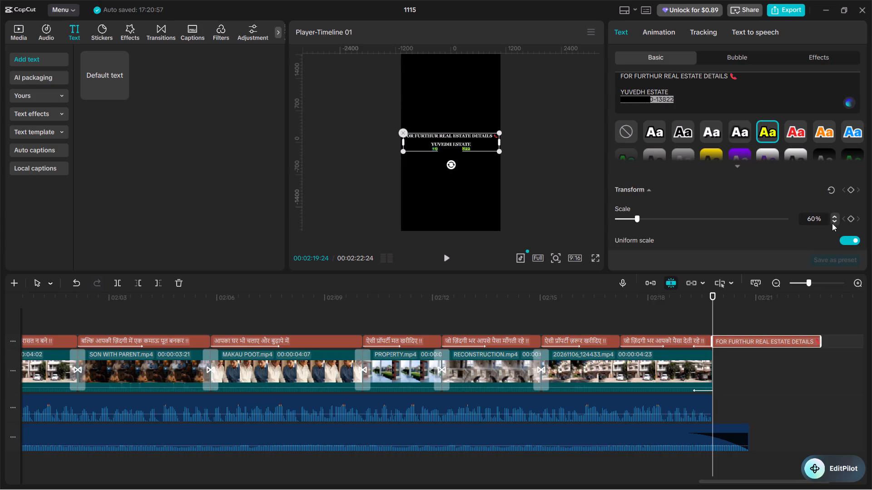
Readjust the closing text's uniform scale so that its longest line fits within the frame width.
click(834, 216)
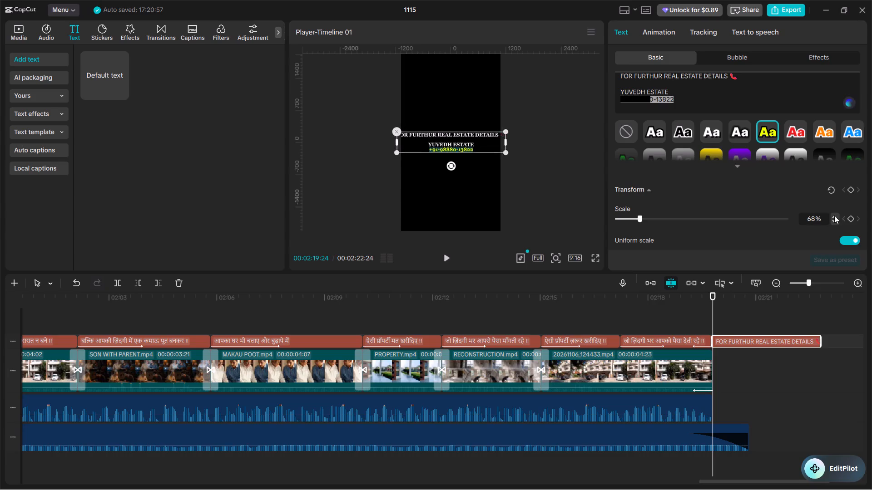
click(834, 216)
triple_click(833, 222)
triple_click(833, 222)
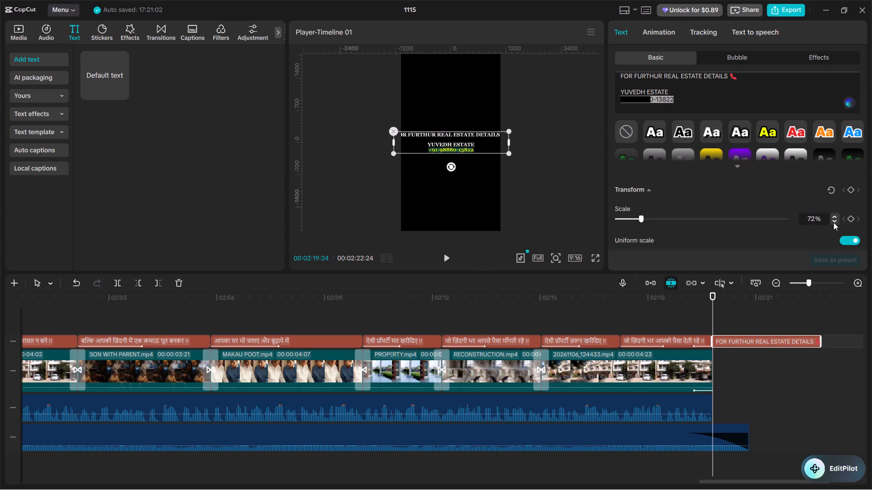
triple_click(833, 222)
triple_click(833, 222)
double_click(833, 222)
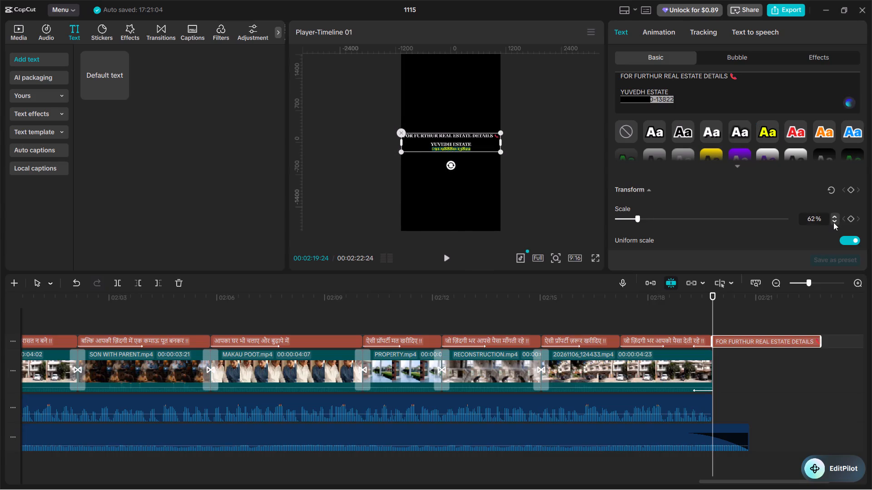
click(833, 222)
Set the font size of the phone number line to 15.
scroll(801, 150, up, 5)
click(853, 172)
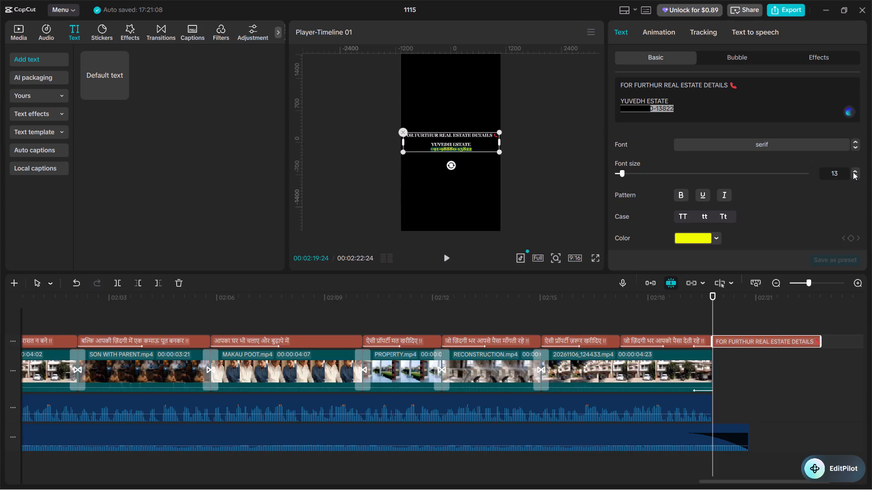
double_click(853, 172)
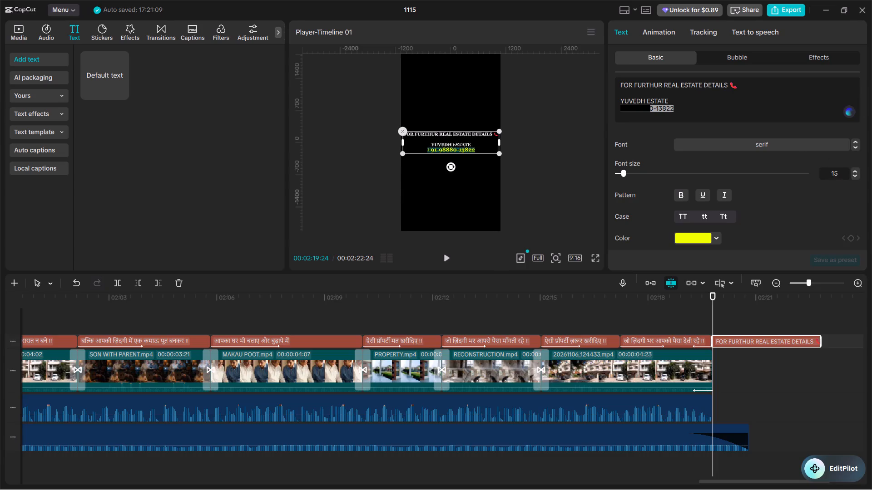
Set the font size of the "YUVEDH ESTATE" line to 15.
drag(676, 99, 614, 99)
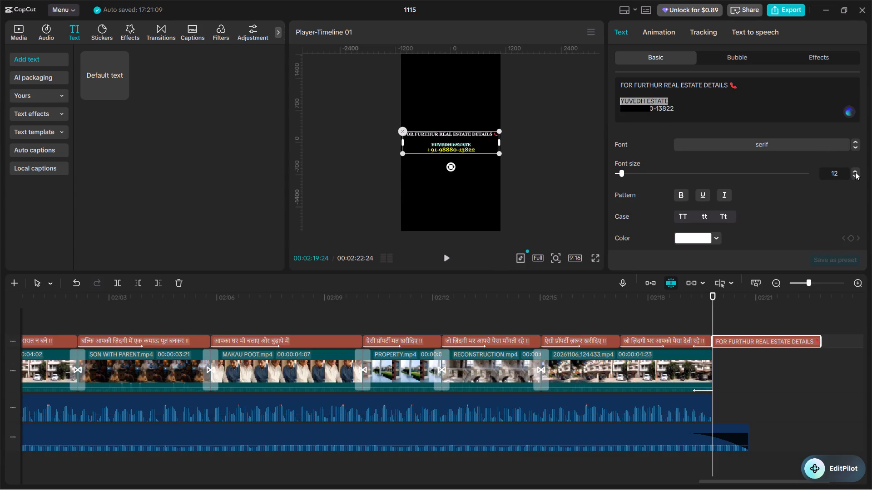
double_click(855, 172)
click(855, 172)
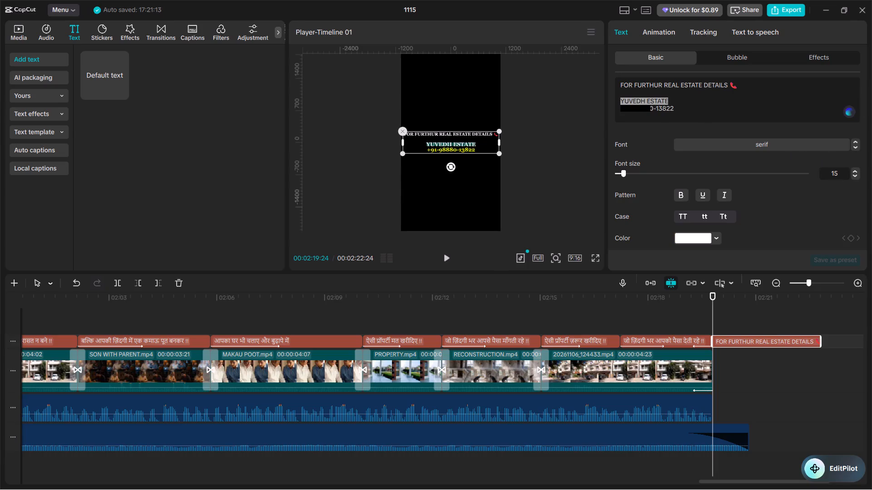
Underline the "FOR FURTHUR REAL ESTATE DETAILS" heading line of the closing text.
click(679, 101)
drag(739, 87, 611, 83)
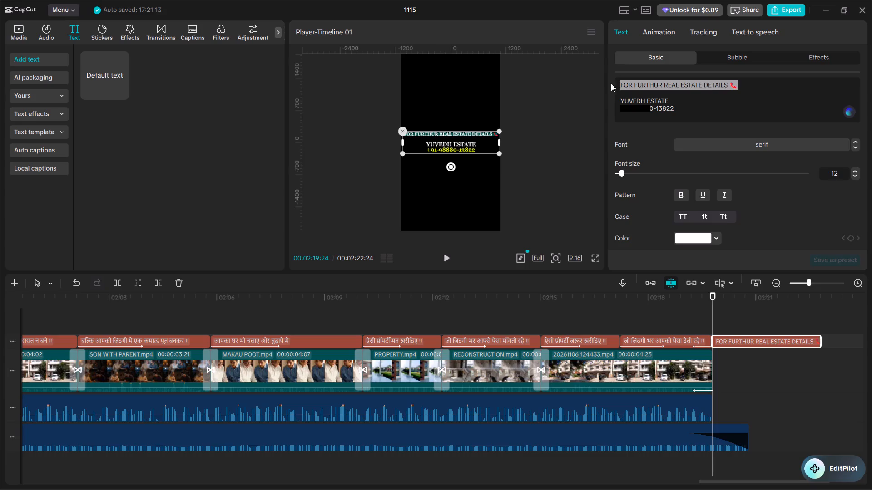
drag(611, 83, 611, 84)
click(699, 193)
Format the phone number line as bold BebasNeue at font size 22.
drag(677, 106, 604, 111)
click(680, 193)
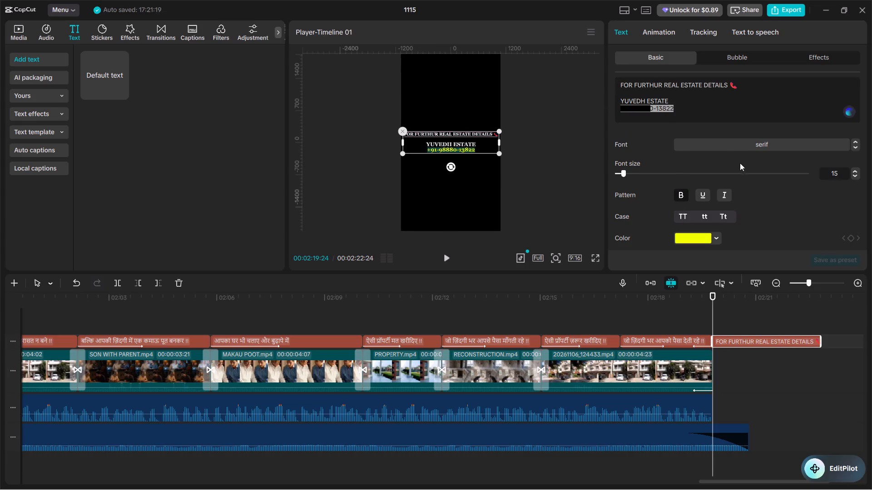
click(757, 146)
click(723, 155)
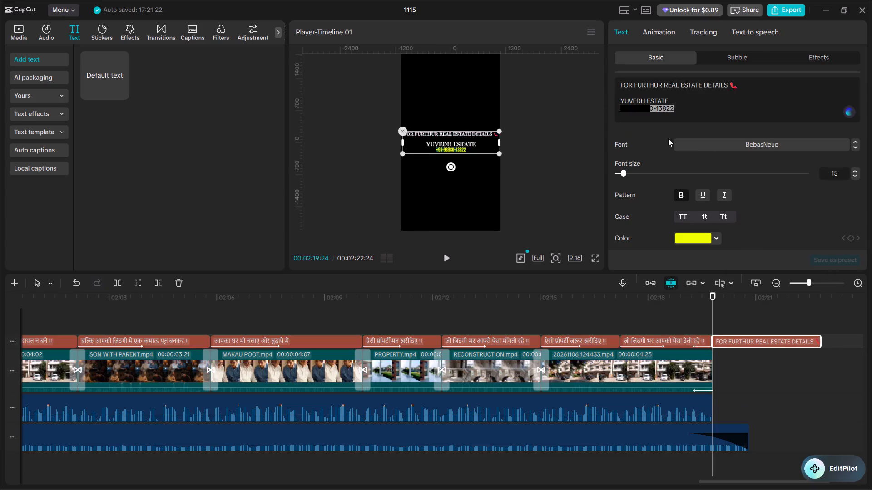
triple_click(854, 172)
triple_click(854, 172)
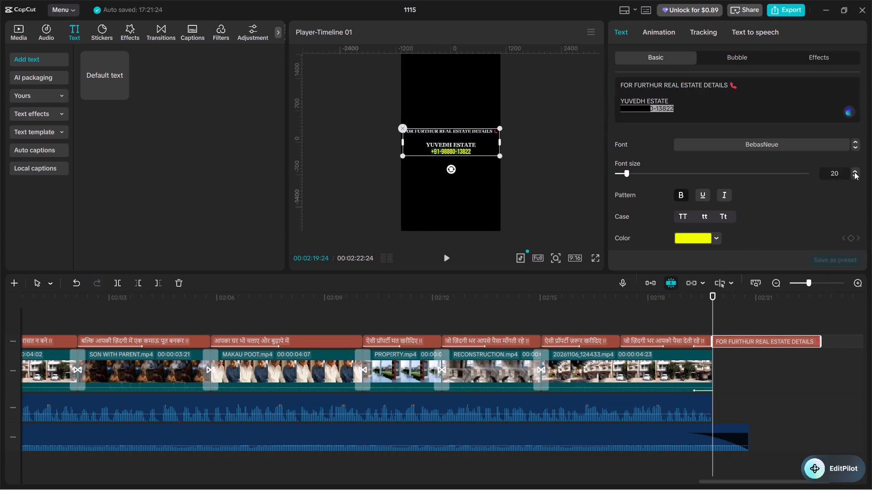
click(854, 172)
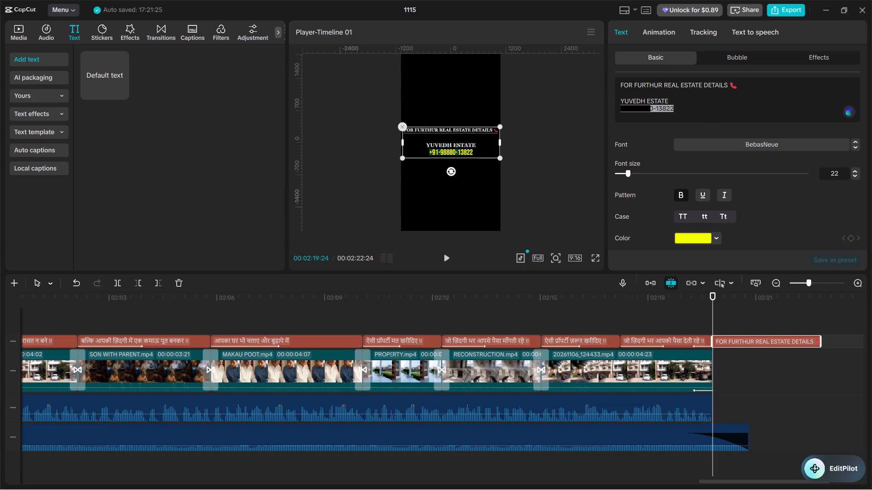
Apply a plain white preset style to the heading and "YUVEDH ESTATE" lines, and check the closing text in full screen.
click(679, 109)
drag(670, 99, 615, 83)
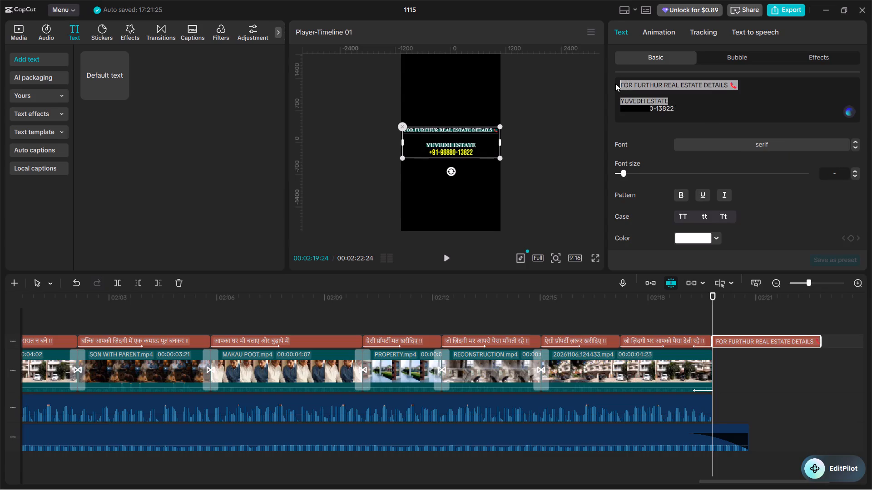
drag(615, 83, 613, 83)
scroll(720, 209, down, 2)
click(712, 236)
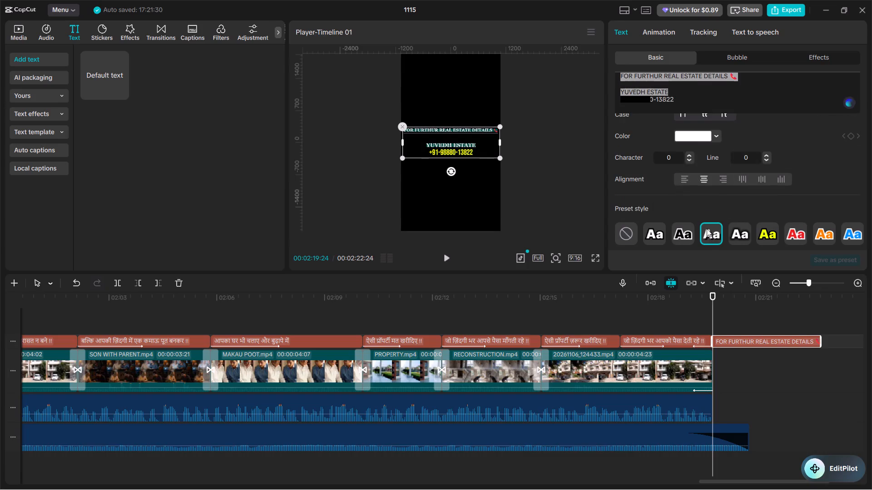
click(747, 104)
click(597, 259)
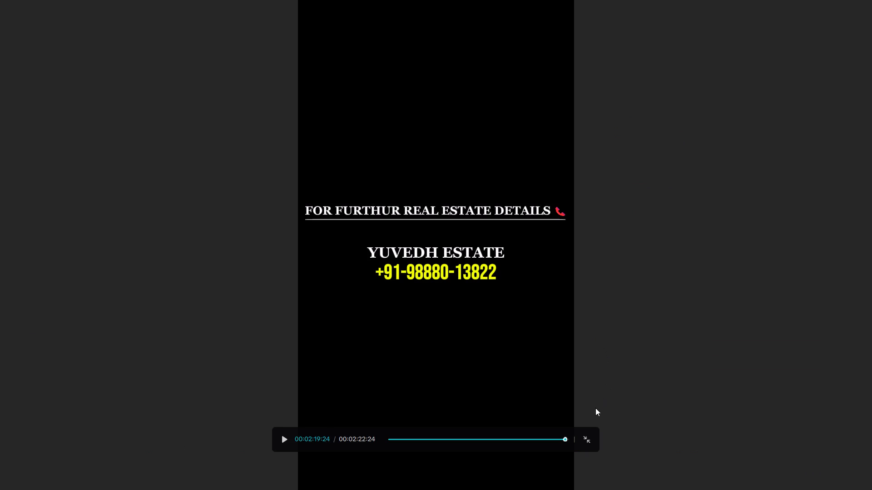
click(585, 440)
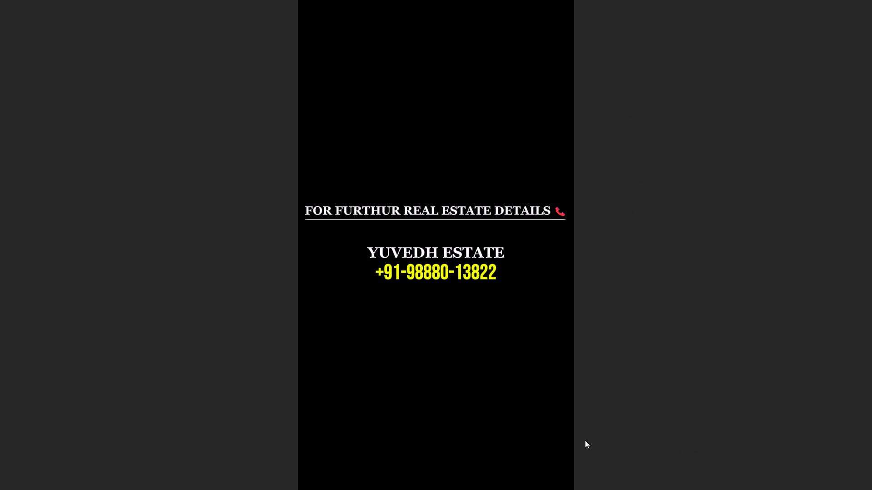
Shorten the closing text clip so it ends with the background music, at about 00:02:20:25.
drag(820, 342, 809, 342)
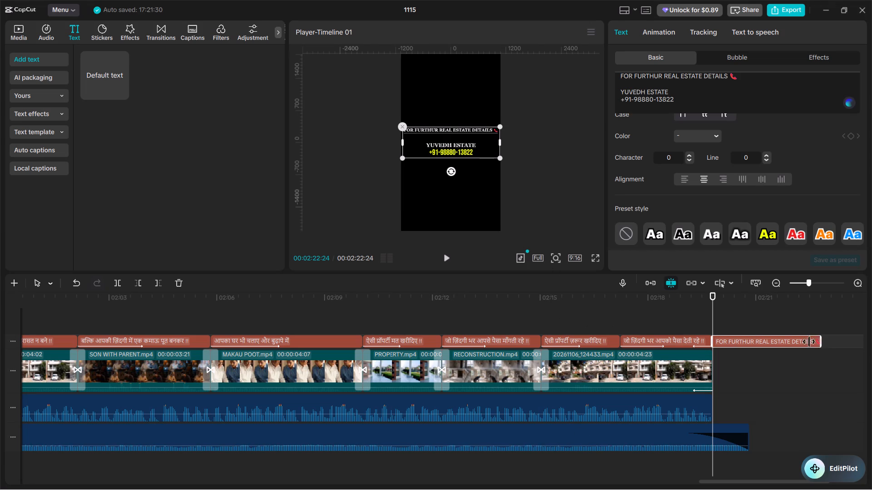
drag(809, 342, 746, 346)
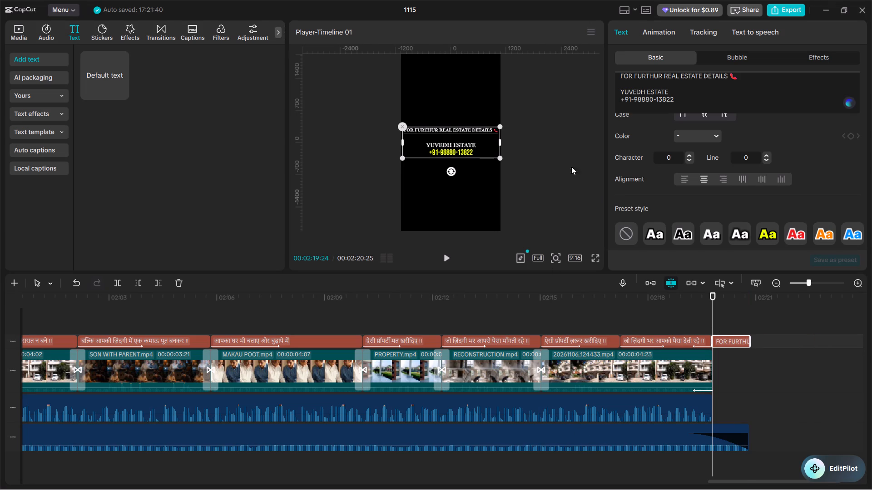
Search the entrance animations for "fade" and apply Fade In to the closing text.
click(664, 32)
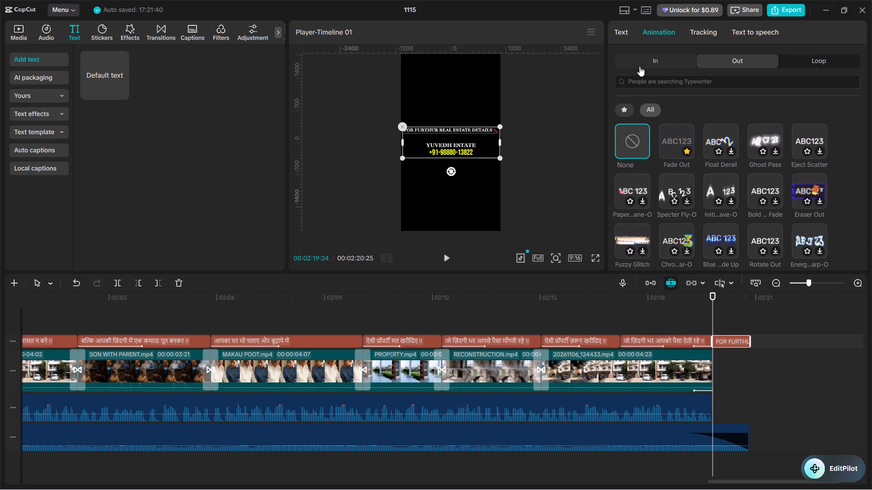
click(639, 66)
click(679, 78)
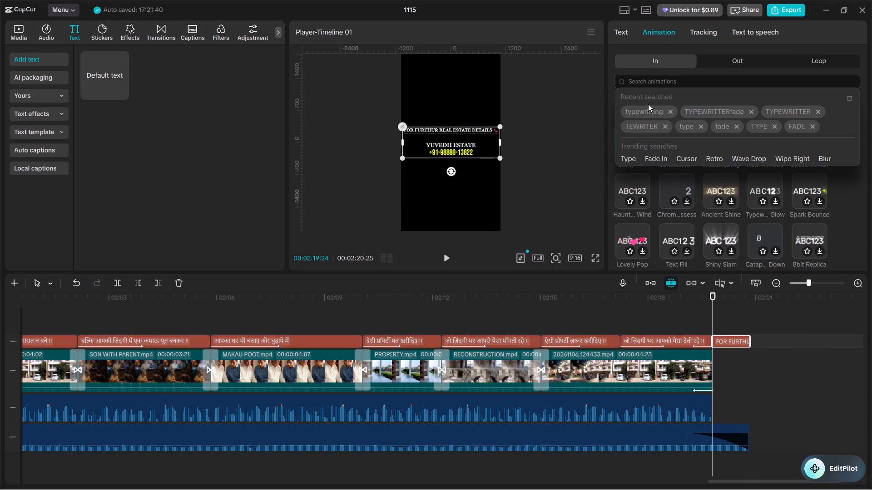
click(719, 126)
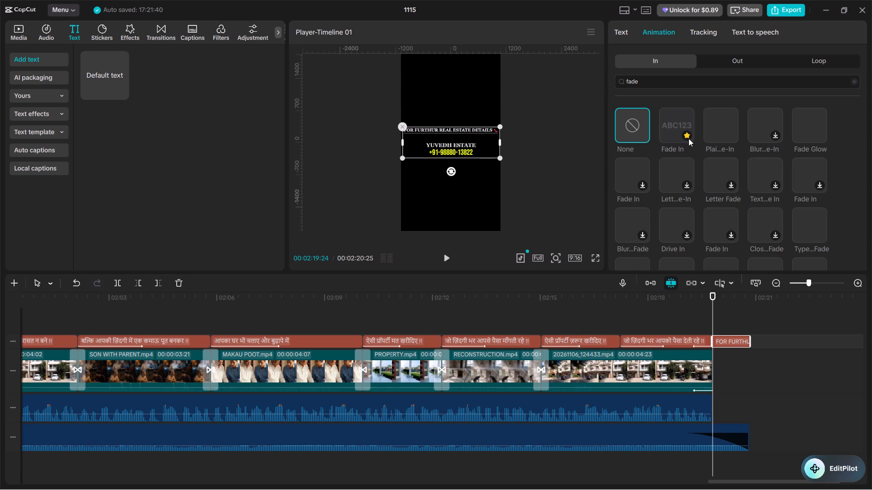
click(676, 133)
Play the video from its beginning in full screen to review the opening clips and captions.
click(672, 323)
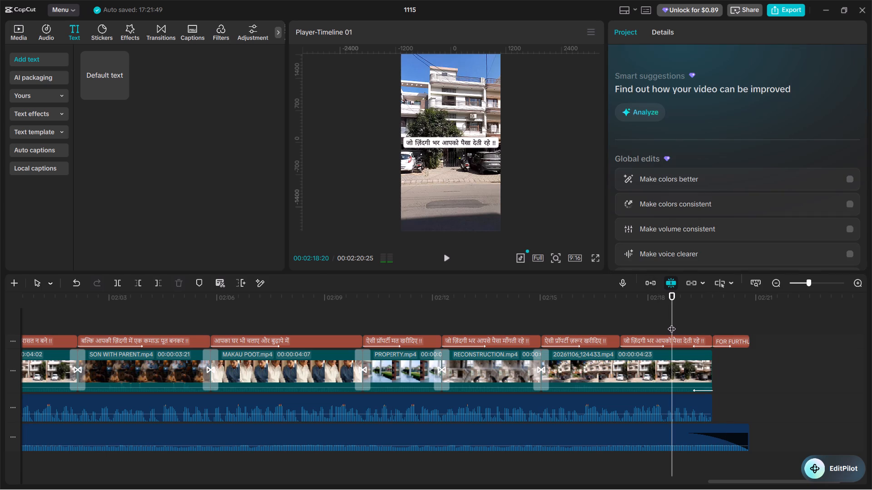
scroll(672, 323, down, 20)
scroll(672, 323, down, 2)
ctrl+scroll(462, 329, down, 20)
ctrl+scroll(462, 329, down, 2)
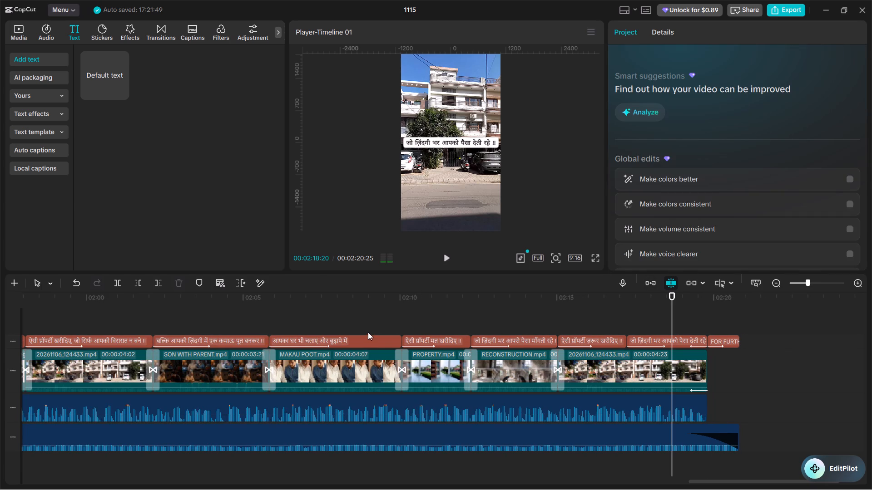
scroll(373, 319, down, 9)
scroll(515, 377, down, 7)
scroll(533, 451, down, 7)
ctrl+scroll(516, 464, down, 20)
ctrl+scroll(516, 464, down, 17)
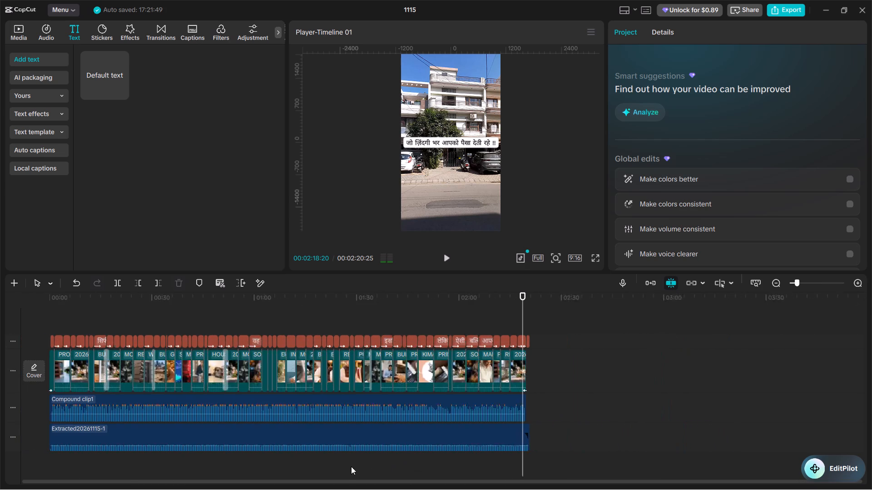
alt+scroll(338, 379, up, 5)
click(255, 303)
drag(255, 303, 49, 309)
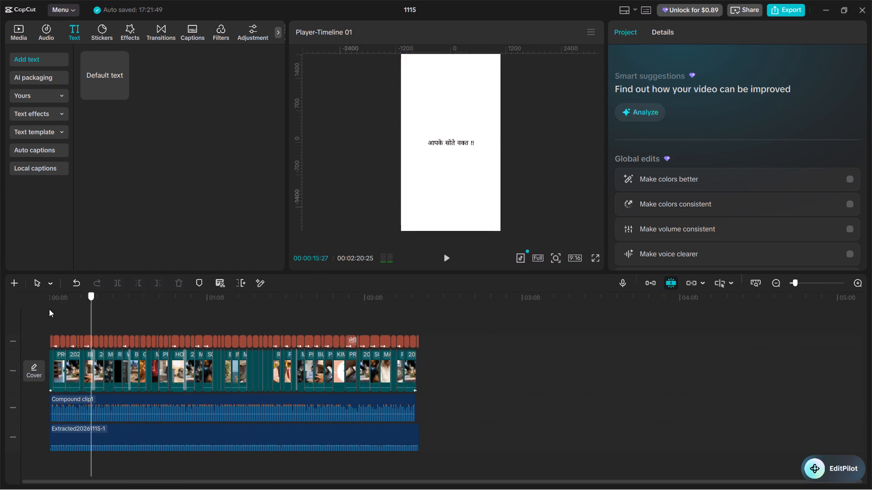
drag(49, 309, 28, 309)
key(space)
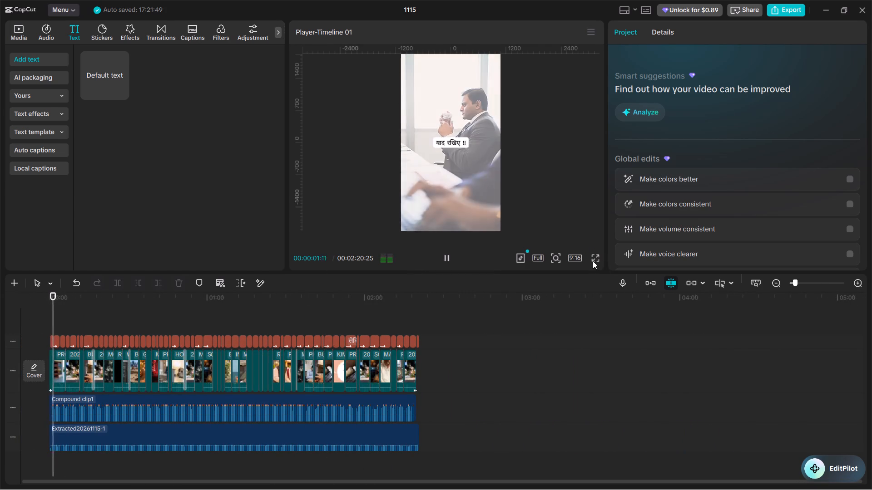
click(593, 261)
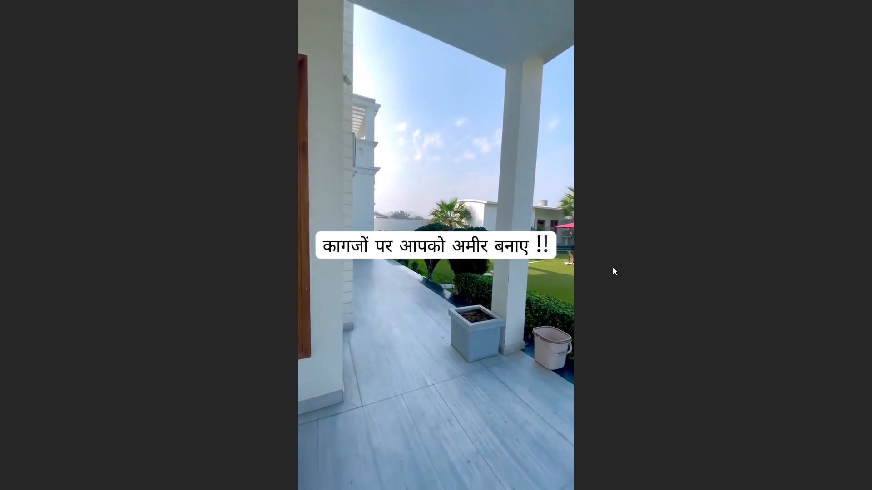
key(space)
key(Escape)
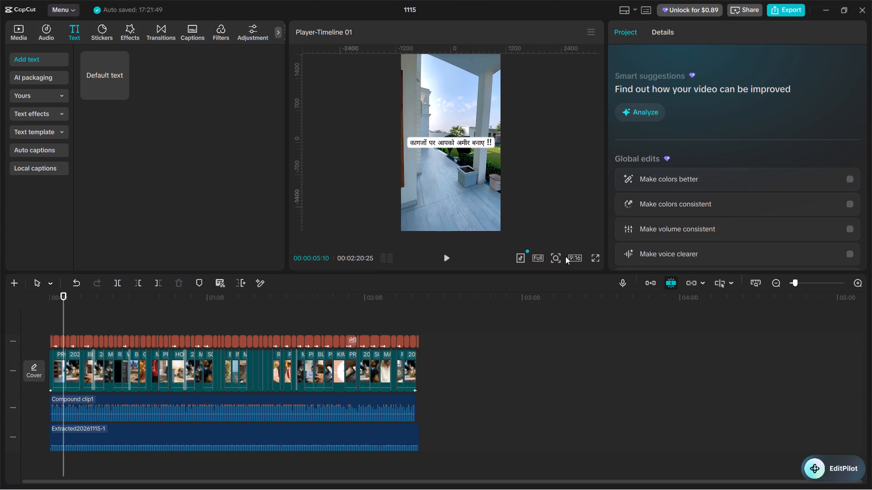
Replay the PROPERTY.mp4 section from about 00:00:03 and examine its captions and the following transition in full screen.
ctrl+scroll(92, 328, up, 20)
ctrl+scroll(92, 328, up, 6)
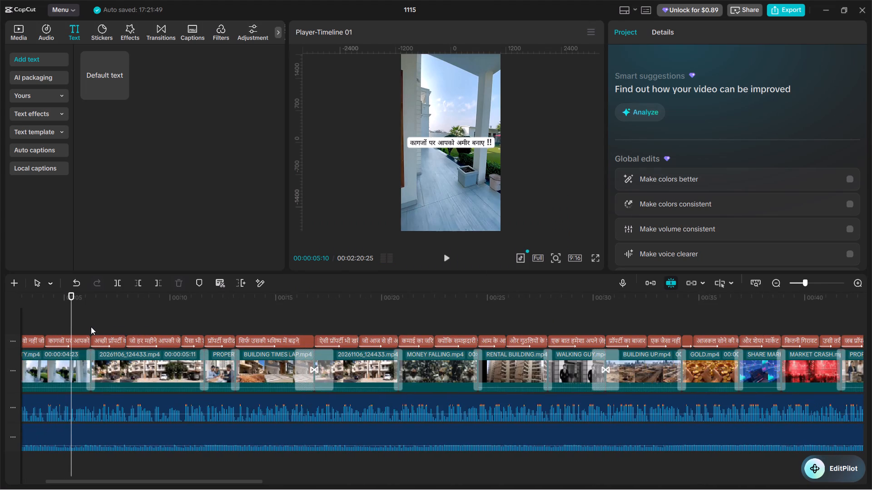
alt+scroll(87, 326, up, 4)
click(133, 320)
key(space)
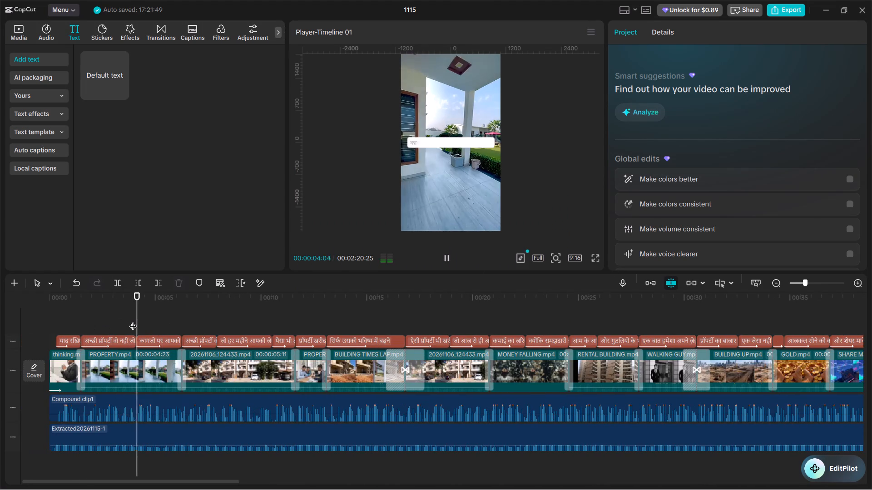
click(133, 320)
drag(124, 318, 112, 319)
key(space)
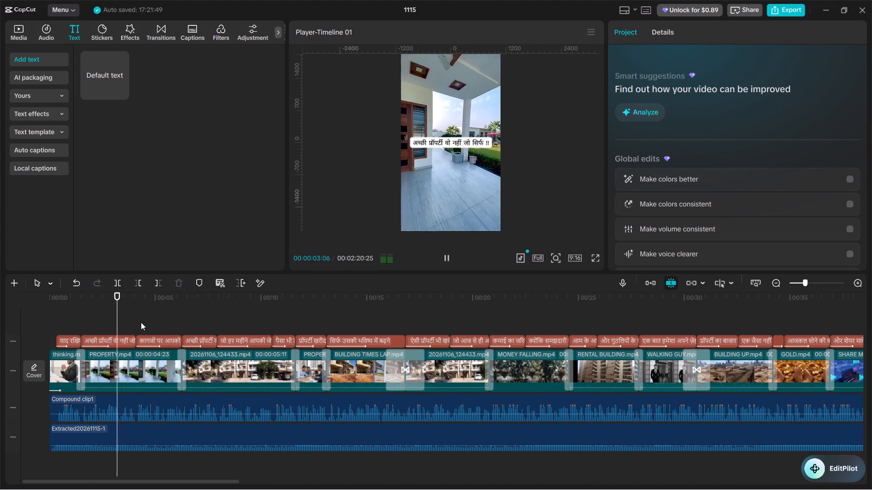
key(space)
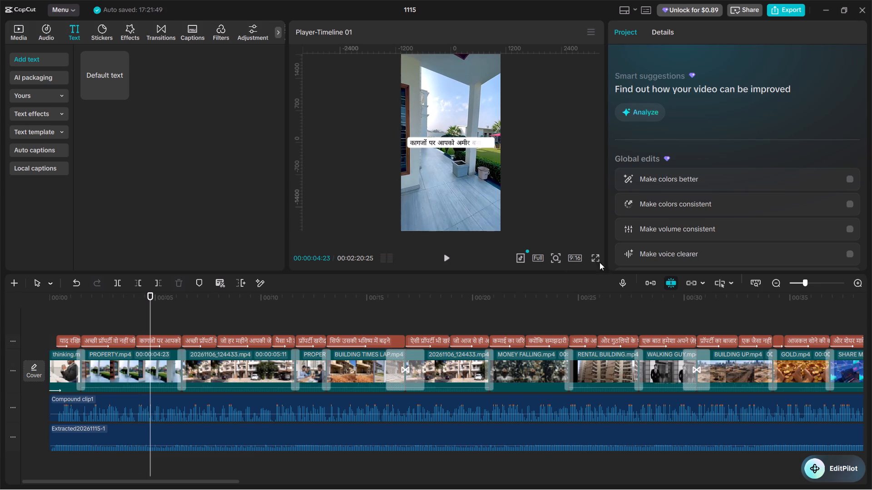
click(594, 256)
key(space)
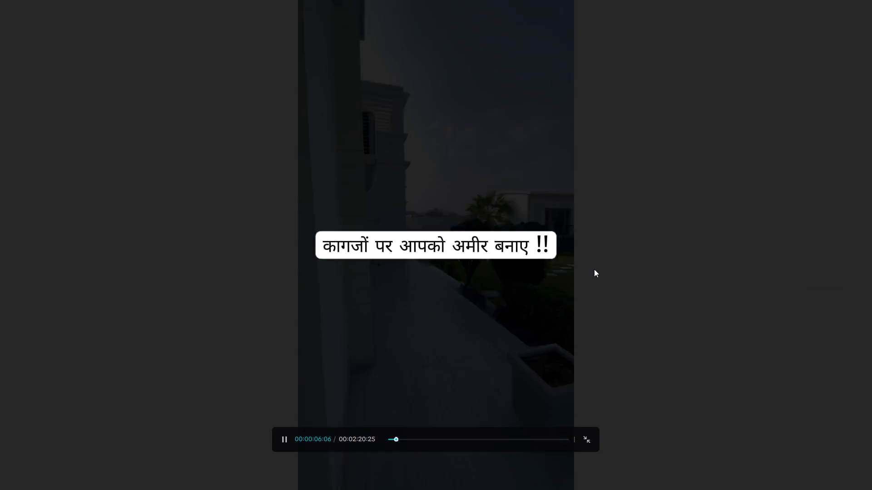
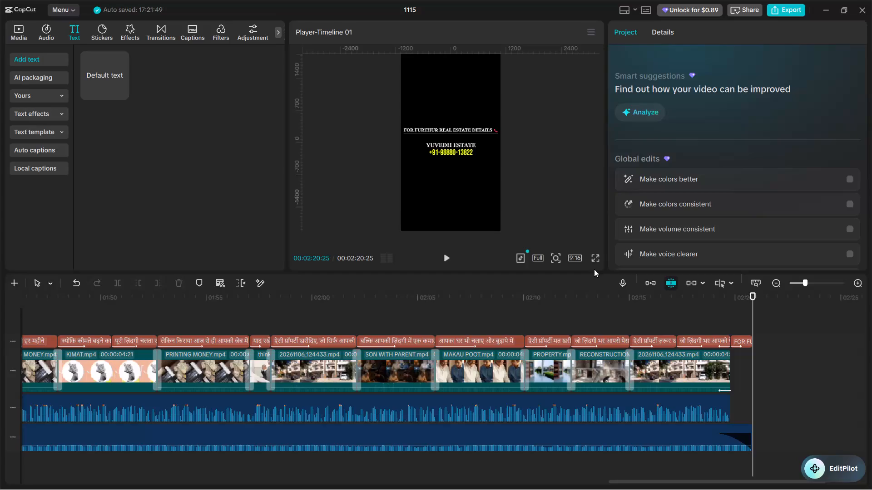
Raise the volume of the Compound clip1 audio, above the background music track, to 2.5 dB.
click(290, 405)
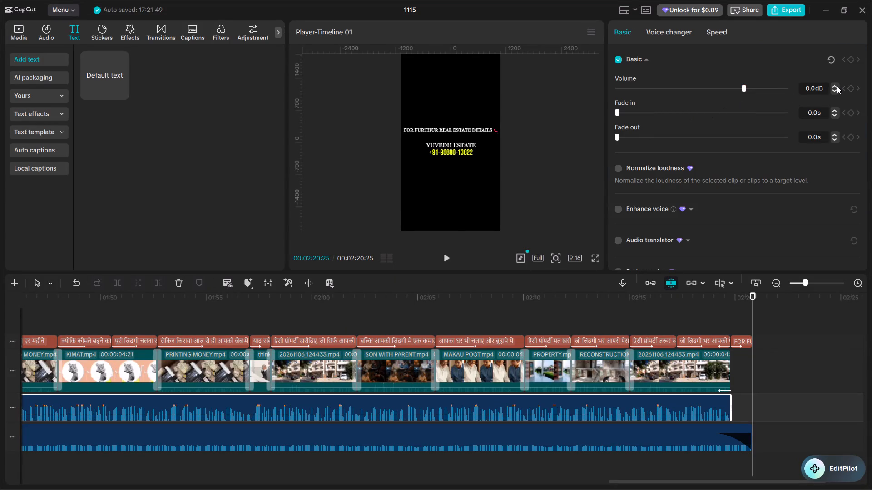
triple_click(834, 85)
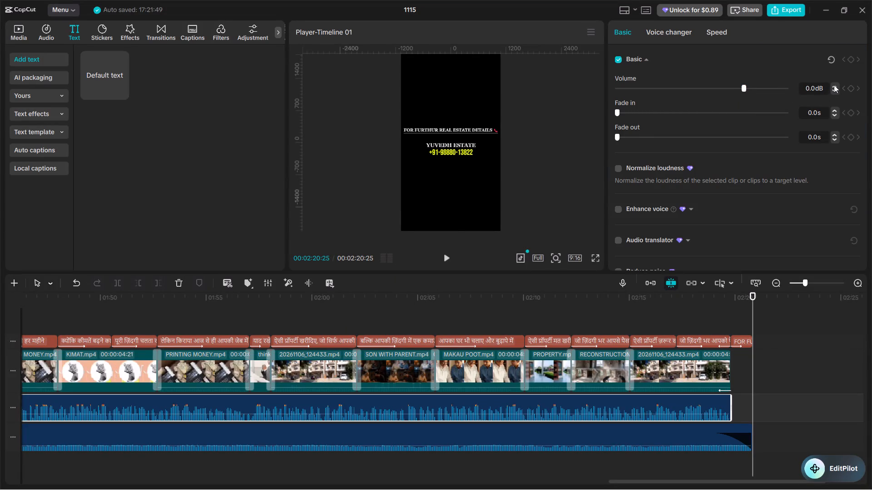
triple_click(834, 85)
triple_click(834, 85)
triple_click(834, 85)
triple_click(834, 85)
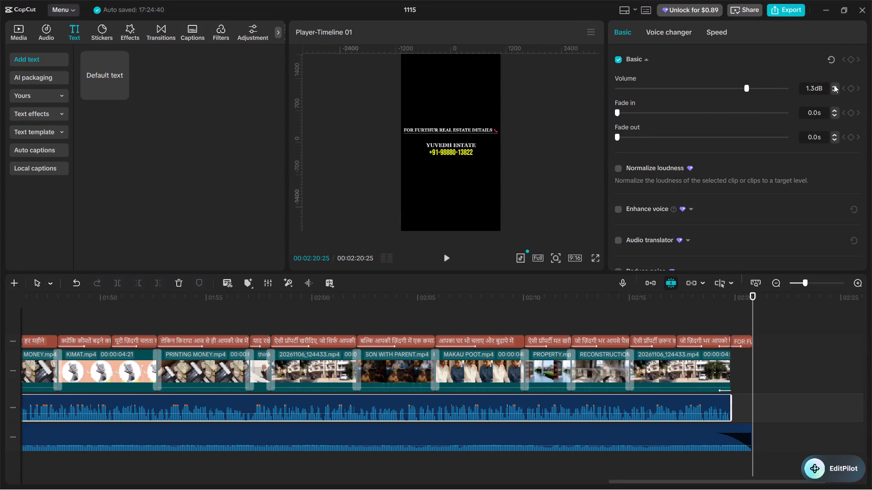
triple_click(834, 85)
triple_click(834, 85)
click(834, 85)
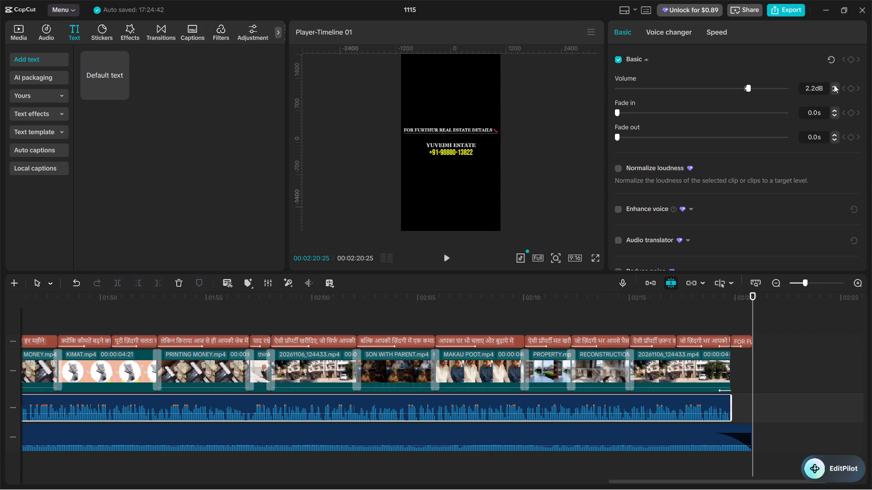
triple_click(834, 85)
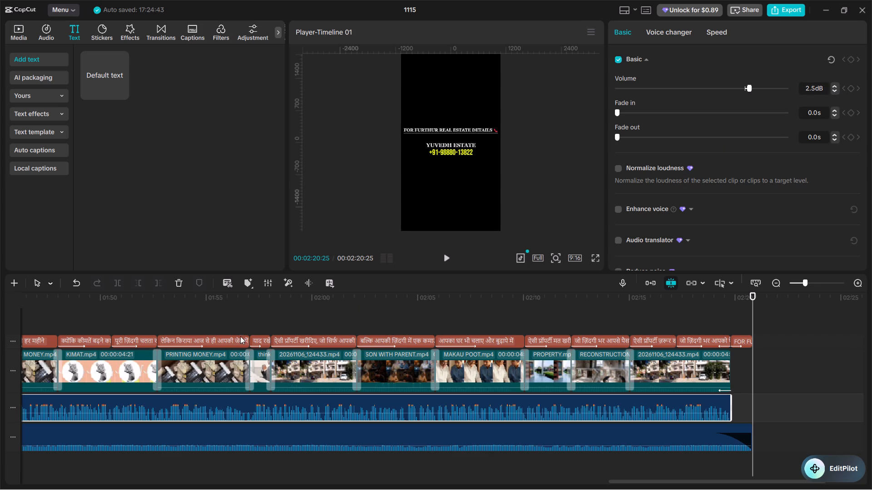
Play the opening of the video briefly, return to 00:00:00:00 and open the preview in full screen for another review.
click(244, 322)
drag(244, 322, 22, 334)
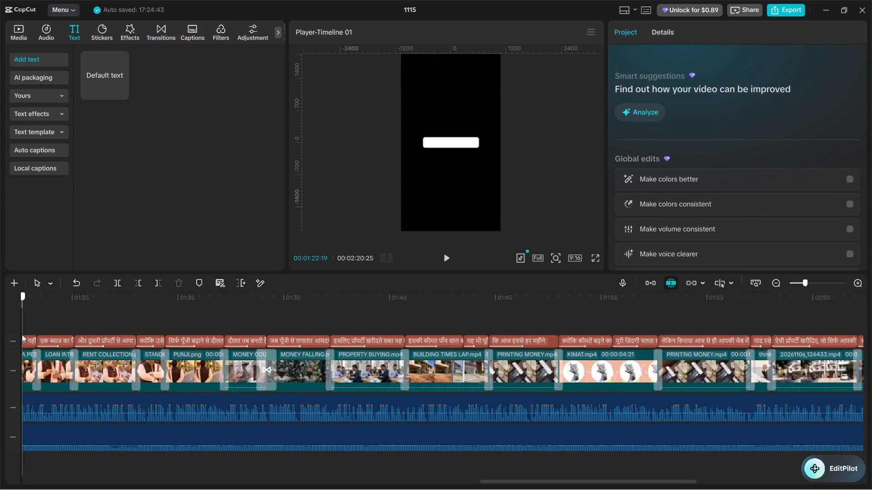
drag(22, 334, 10, 336)
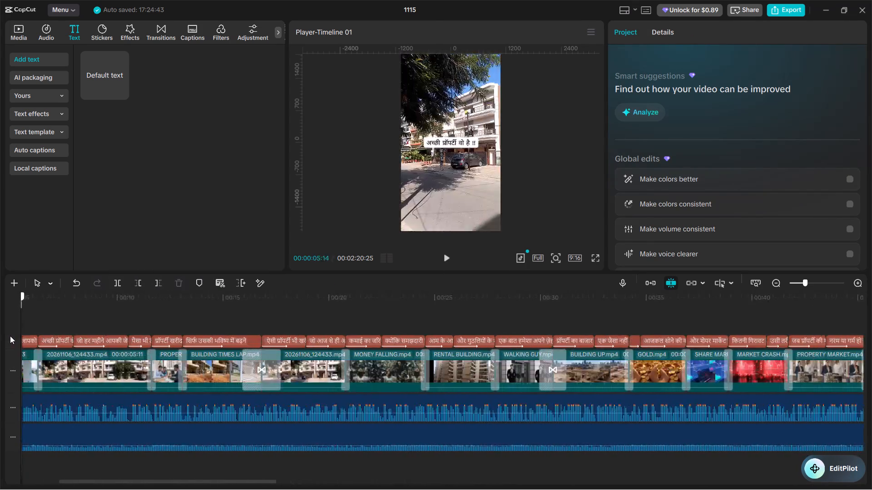
drag(10, 336, 0, 339)
key(space)
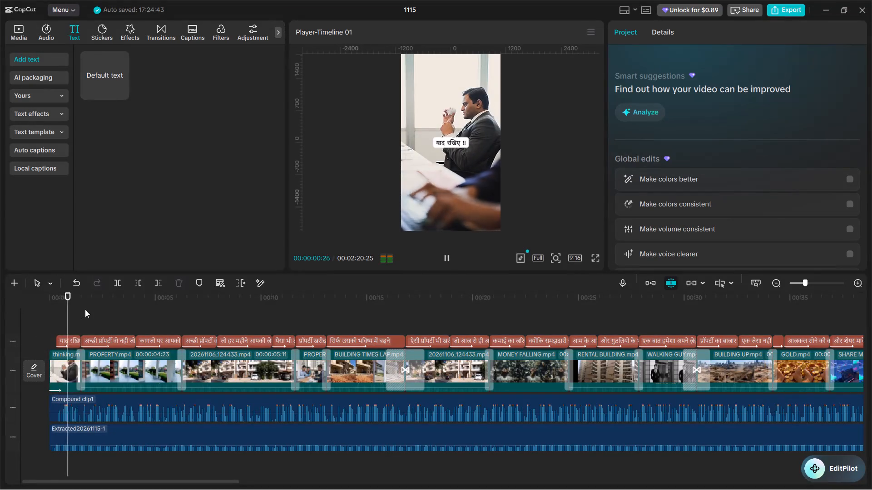
click(80, 311)
drag(80, 311, 37, 322)
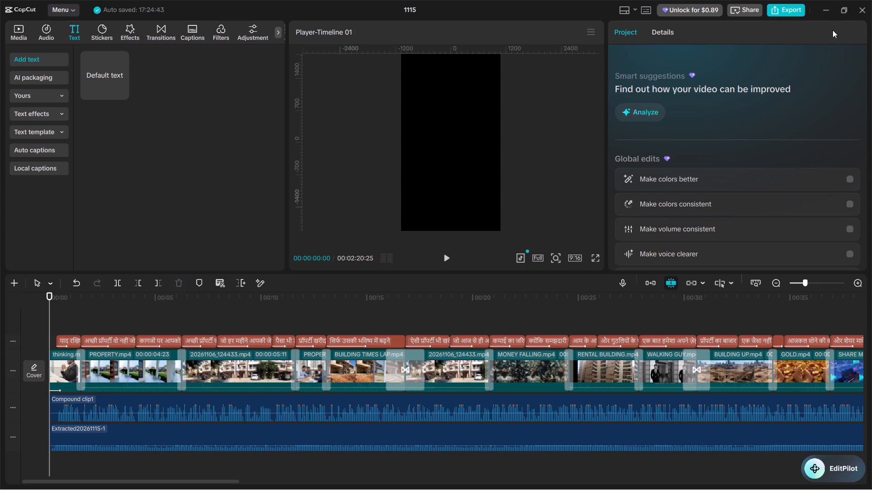
click(596, 257)
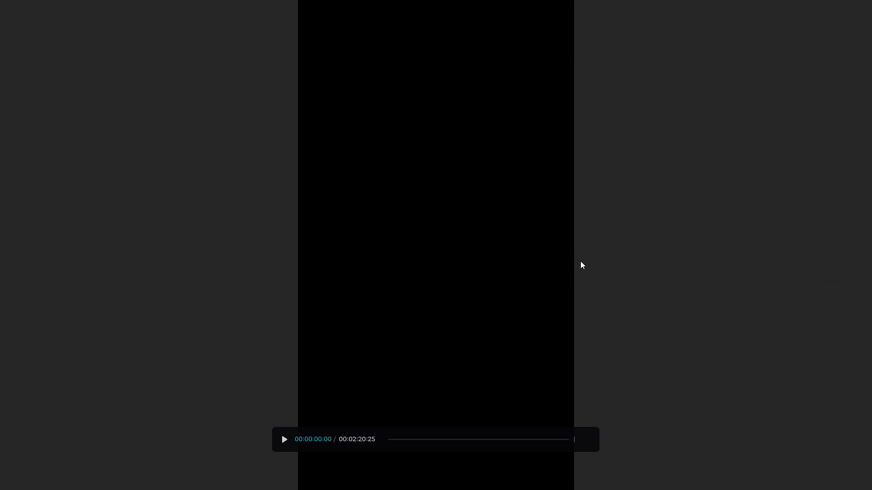
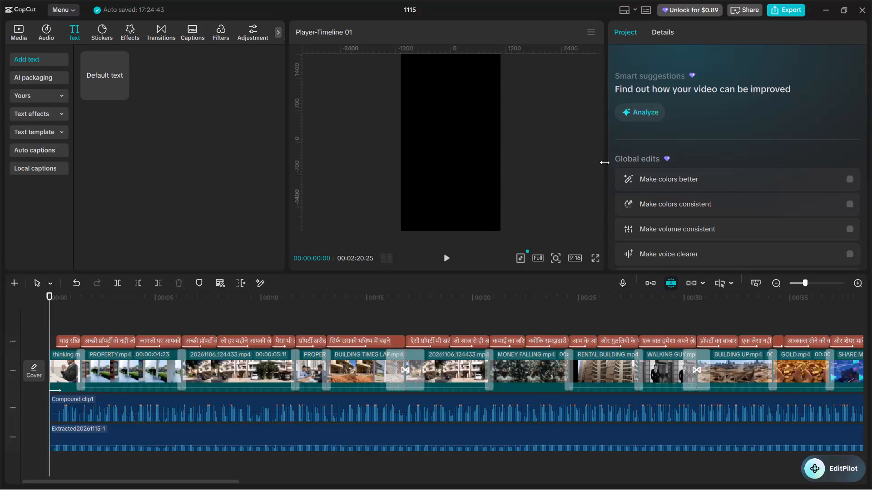
Play the opening seconds of the video for review and return the playhead to 00:00:00:00.
click(59, 323)
key(space)
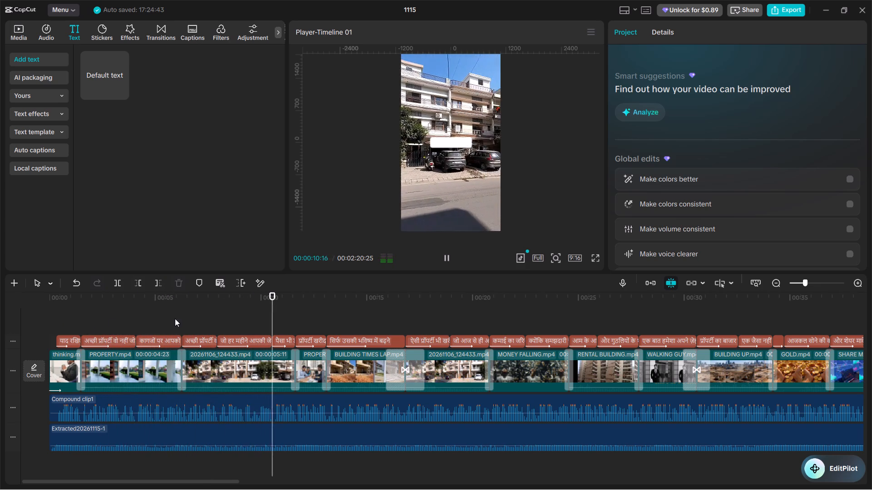
click(165, 325)
drag(165, 325, 38, 342)
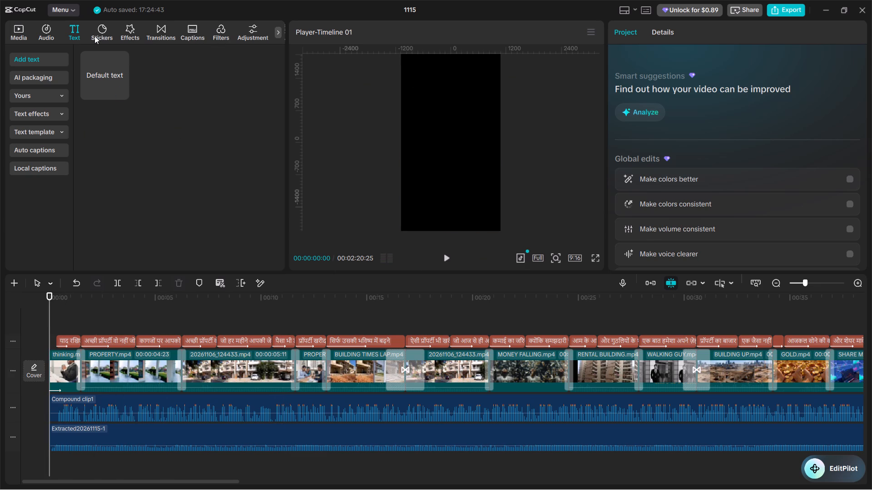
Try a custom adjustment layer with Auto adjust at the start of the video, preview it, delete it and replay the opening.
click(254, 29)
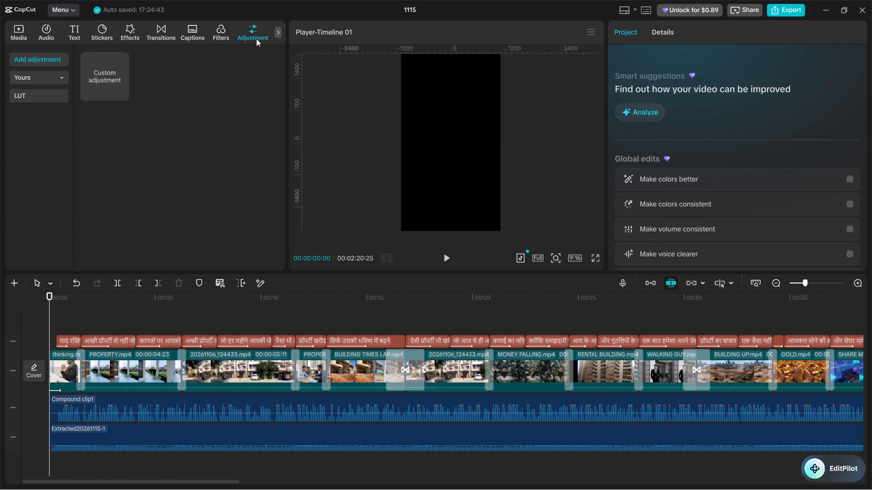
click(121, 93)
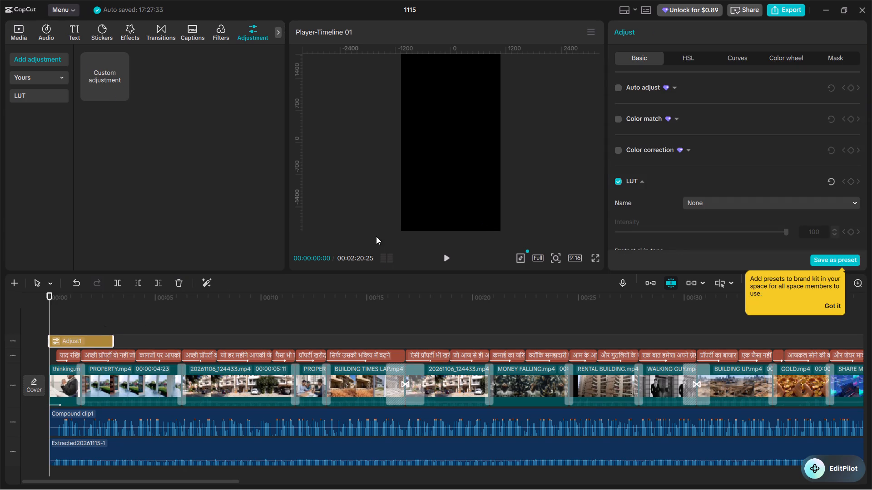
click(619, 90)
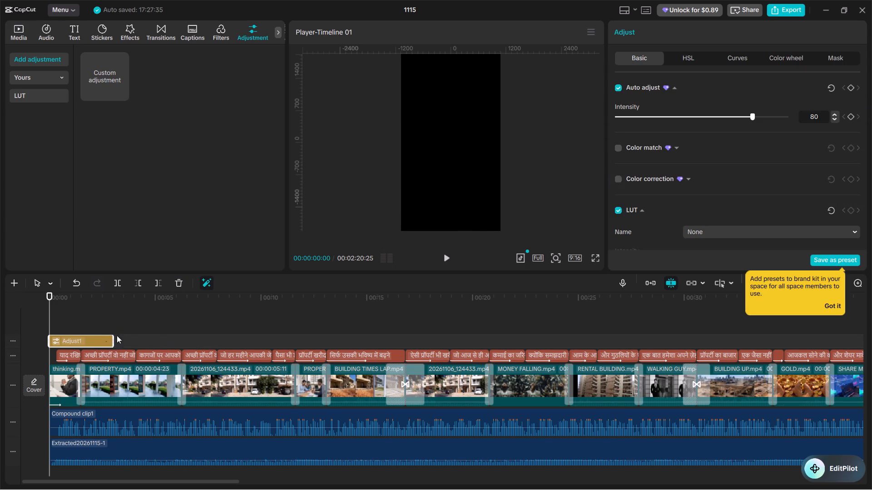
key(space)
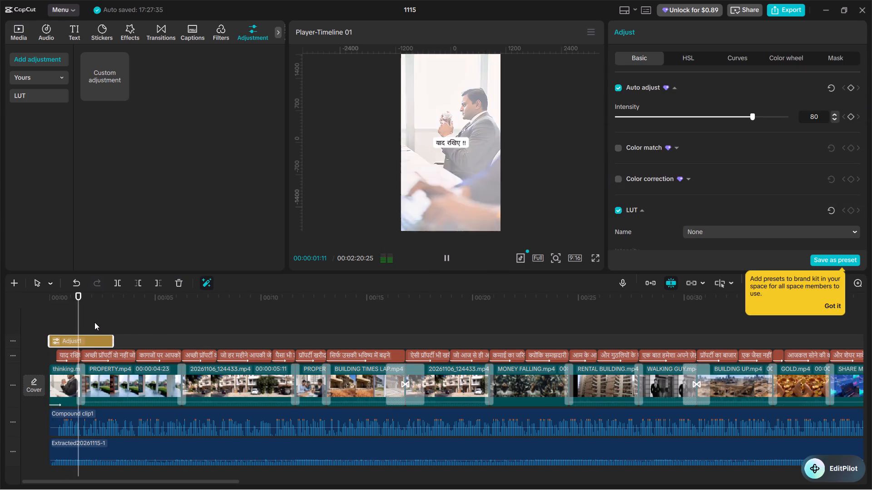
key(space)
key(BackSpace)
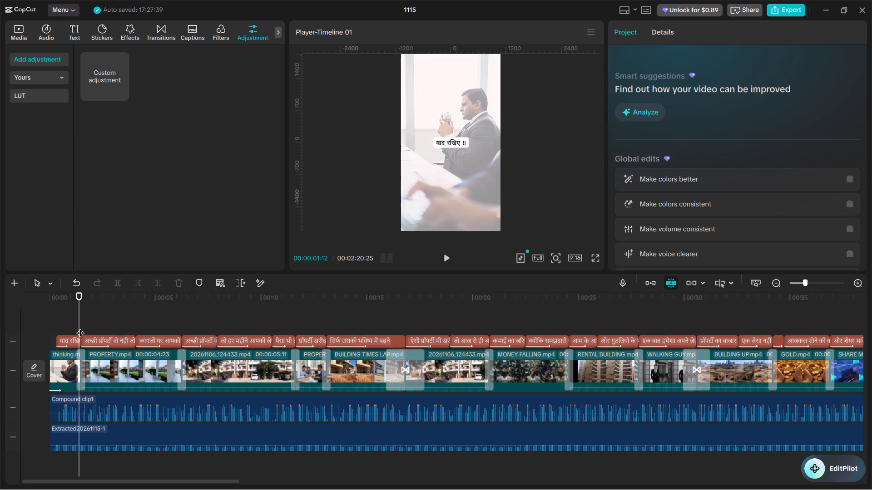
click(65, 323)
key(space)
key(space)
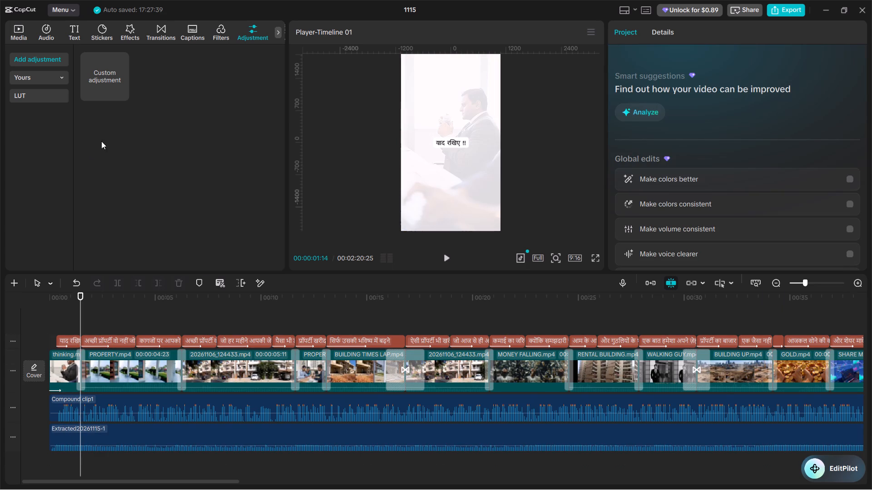
Add a custom adjustment layer with Auto adjust at intensity 80, starting at the beginning of the timeline.
click(123, 92)
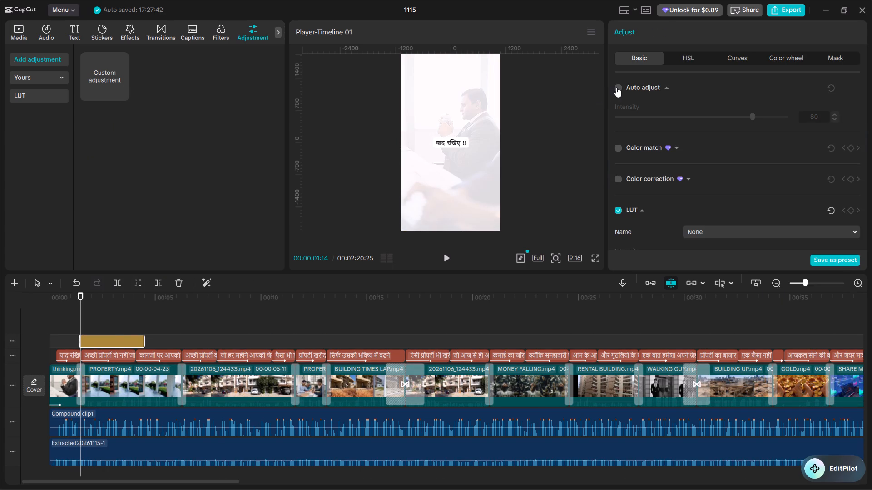
click(617, 87)
drag(98, 340, 59, 338)
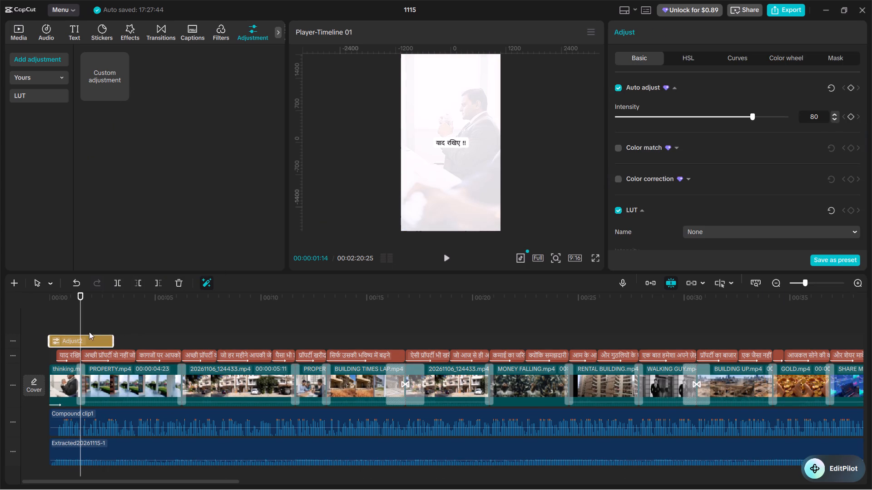
Extend the adjustment layer over the whole video so it ends with the last clip.
drag(112, 338, 577, 316)
ctrl+scroll(581, 301, down, 7)
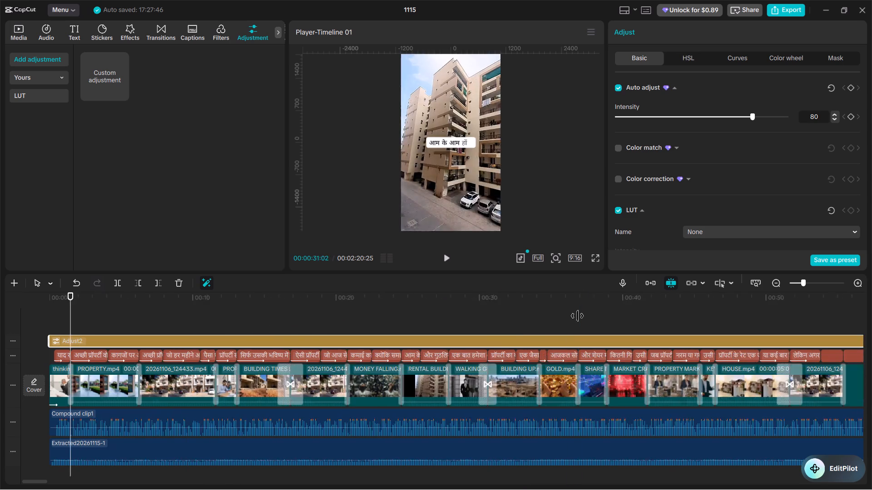
ctrl+scroll(577, 316, down, 7)
drag(577, 316, 512, 350)
ctrl+scroll(572, 319, down, 13)
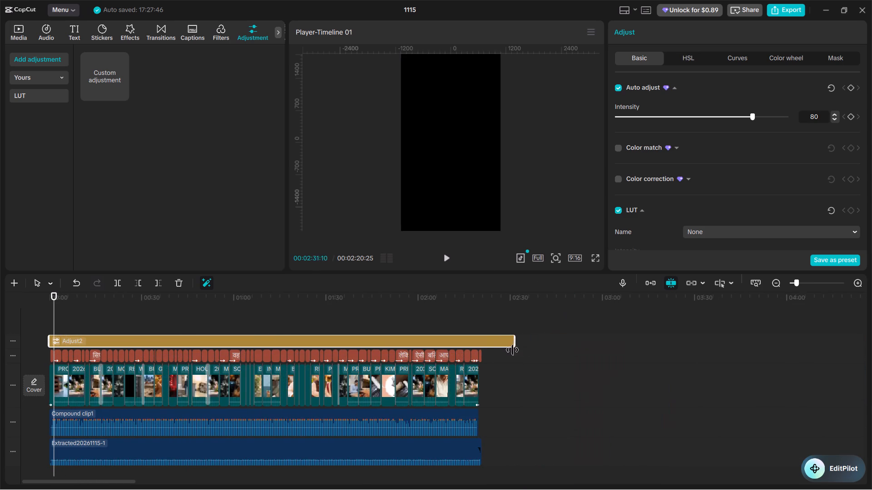
drag(512, 350, 485, 341)
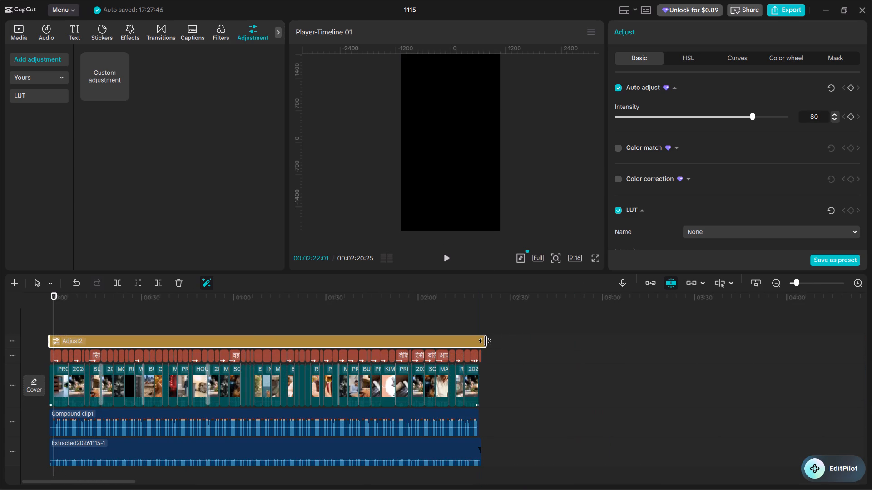
drag(485, 341, 482, 340)
drag(427, 337, 476, 333)
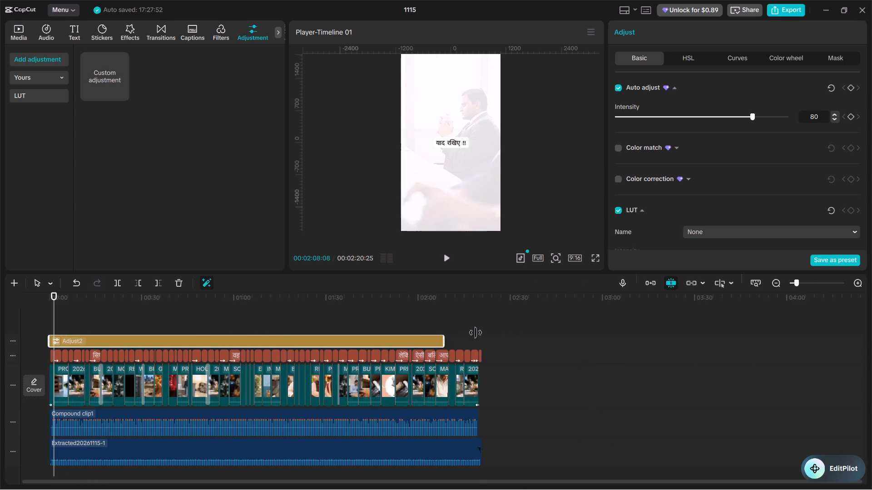
drag(476, 333, 481, 333)
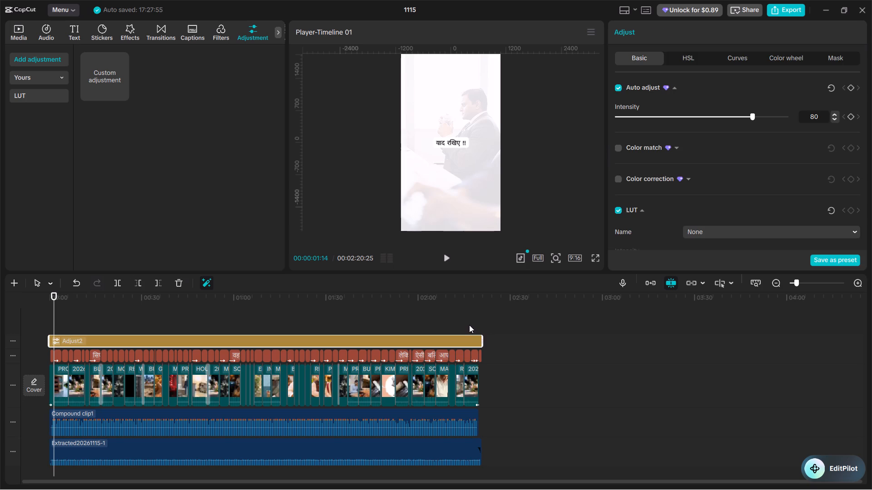
Play several parts of the video to check the adjusted colours, and return the playhead to 00:00:00:00.
click(469, 325)
key(space)
click(377, 317)
key(space)
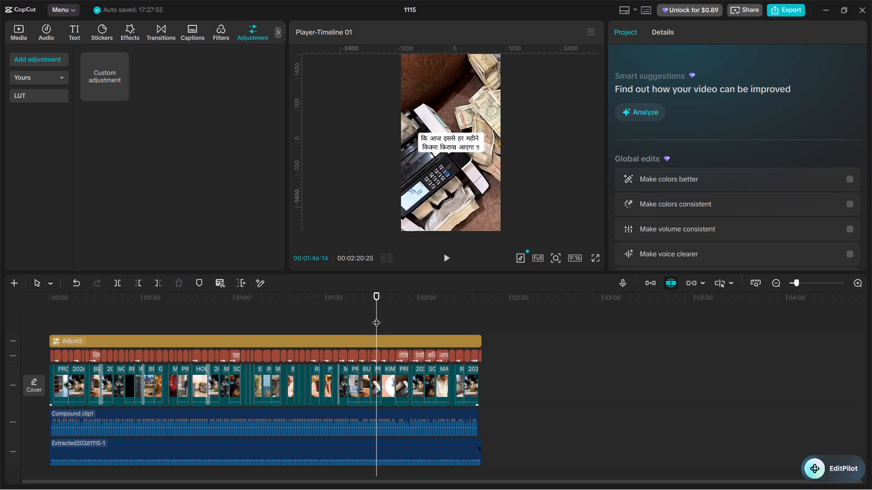
key(space)
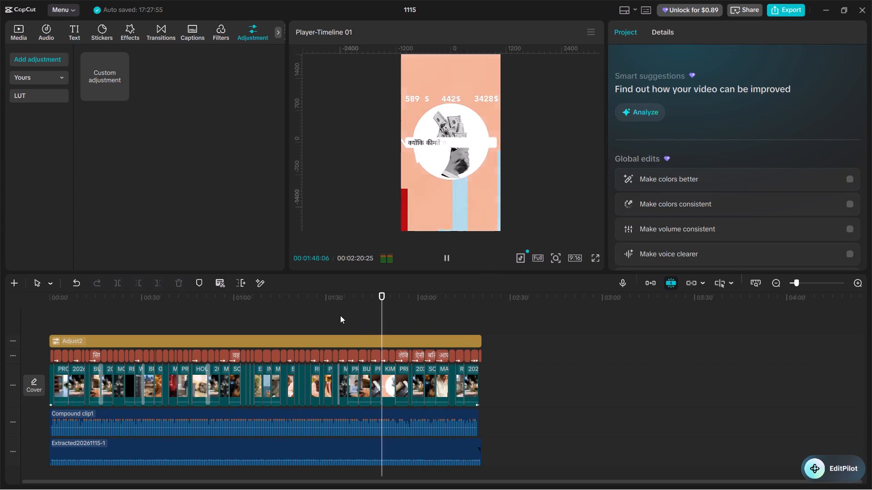
key(space)
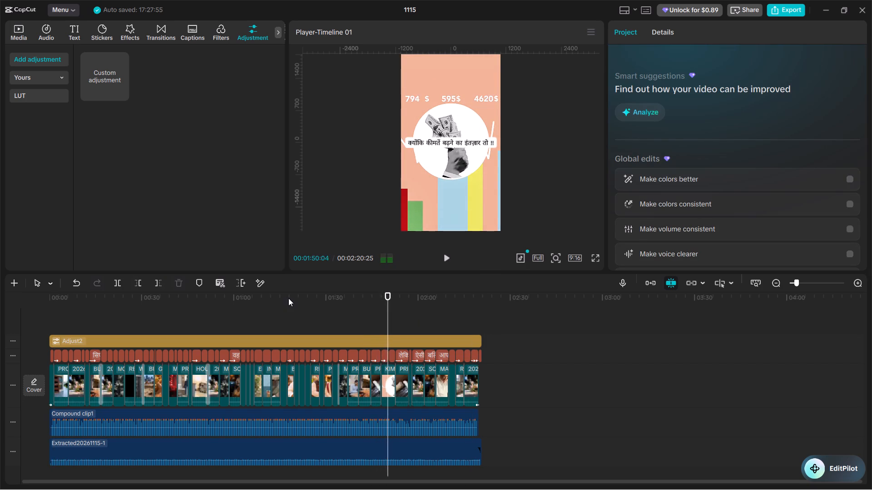
click(288, 298)
drag(288, 298, 334, 300)
key(space)
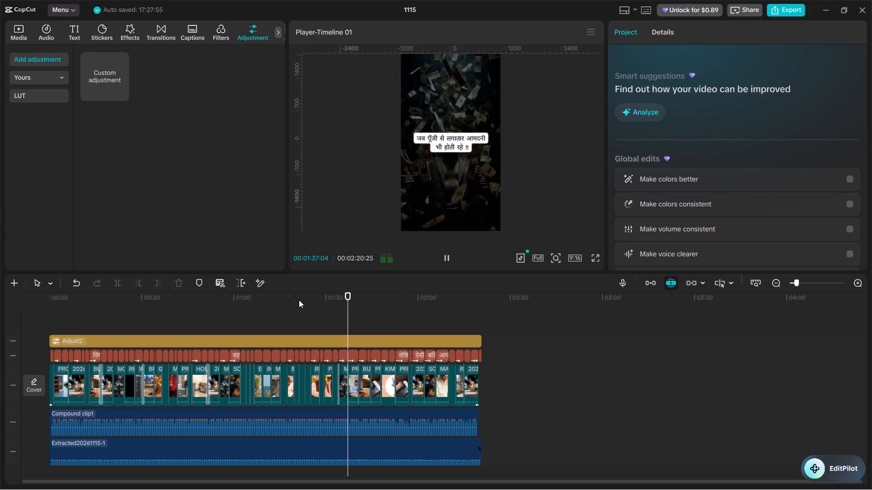
click(204, 315)
key(space)
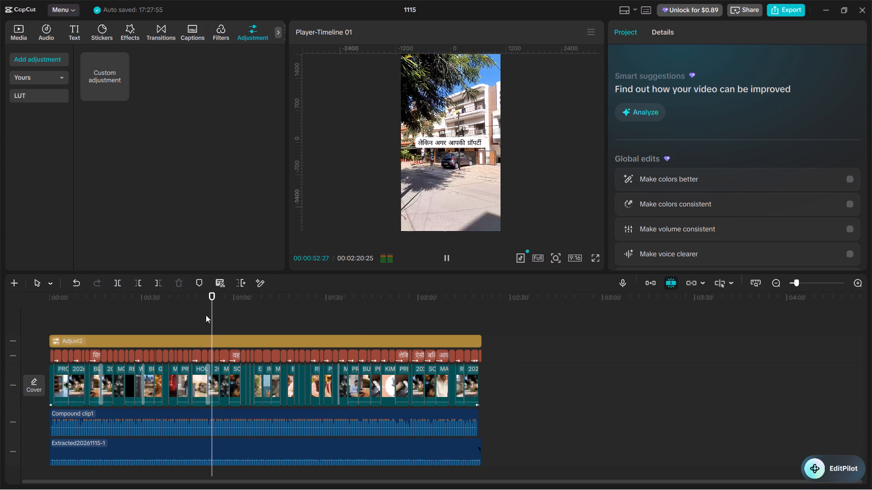
drag(215, 318, 145, 343)
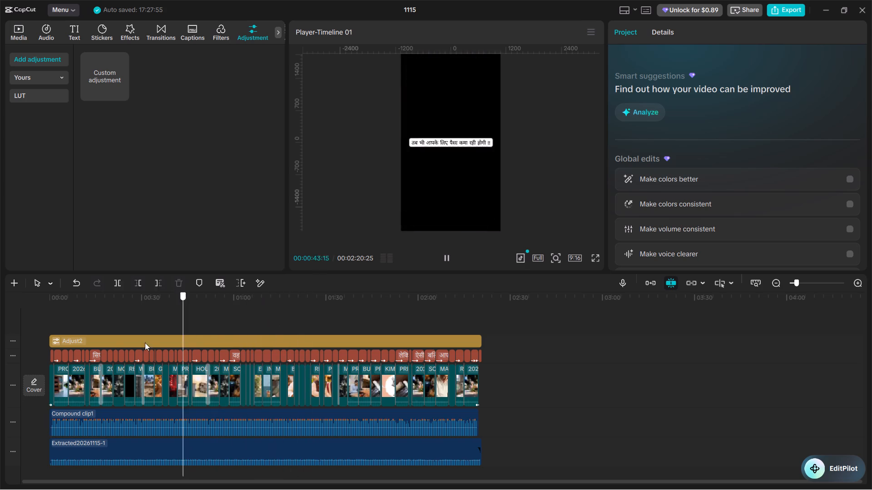
drag(145, 343, 27, 355)
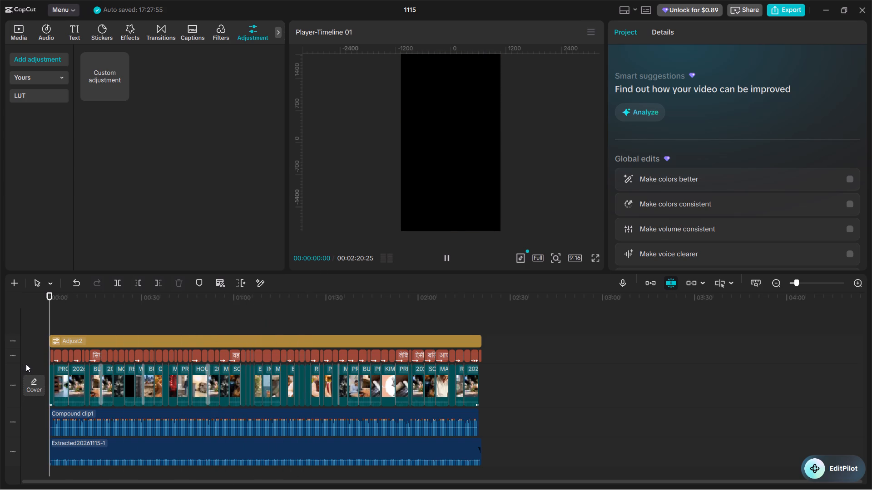
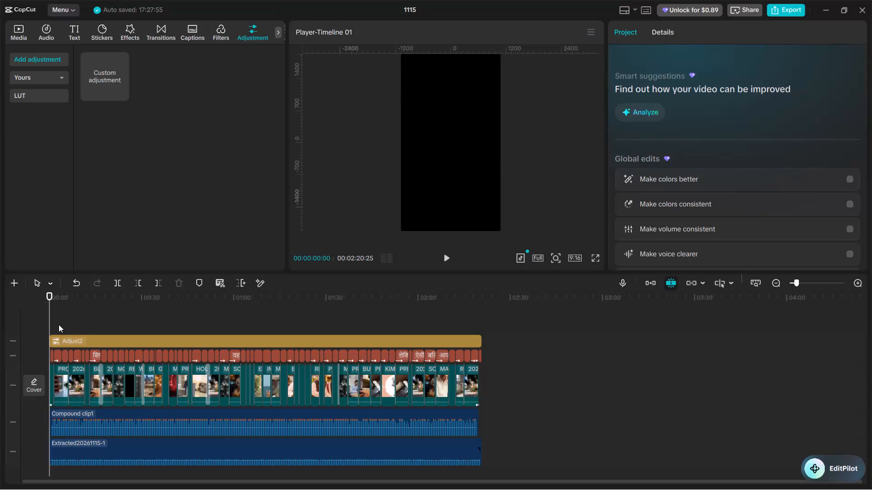
Skim through the timeline and play the video's last few seconds from about 00:02:17.
click(59, 324)
drag(59, 324, 117, 312)
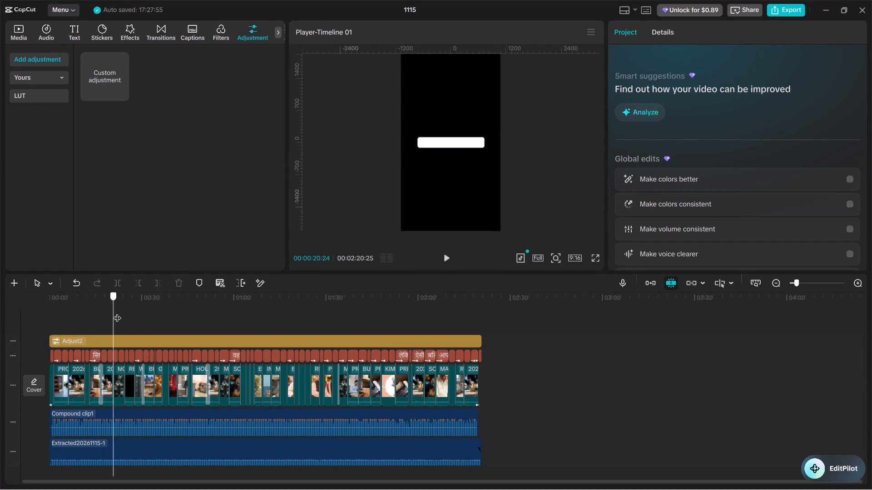
drag(117, 312, 474, 301)
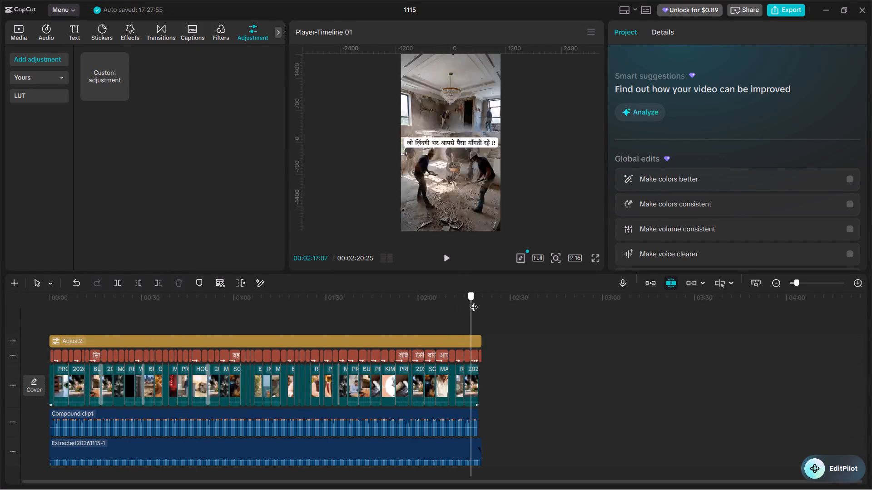
drag(474, 301, 472, 302)
key(space)
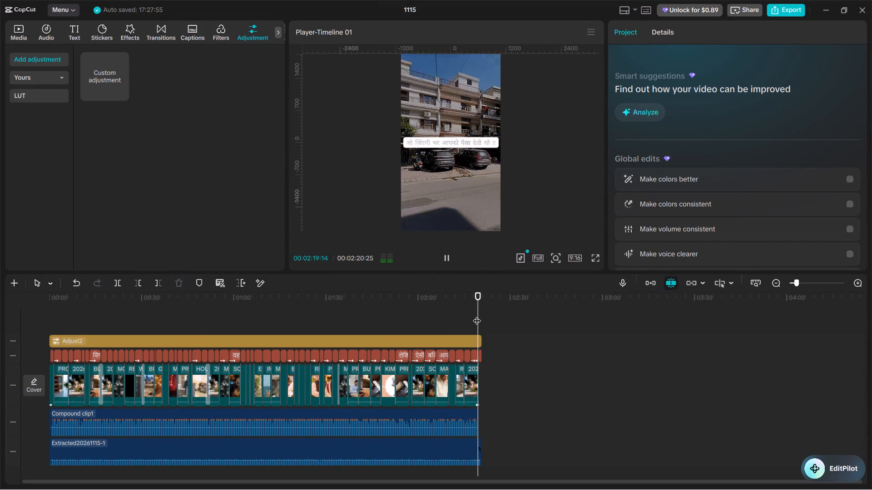
Return the playhead to the start and review the video in full screen from its opening, pausing and resuming playback.
drag(481, 318, 0, 363)
click(594, 263)
click(594, 261)
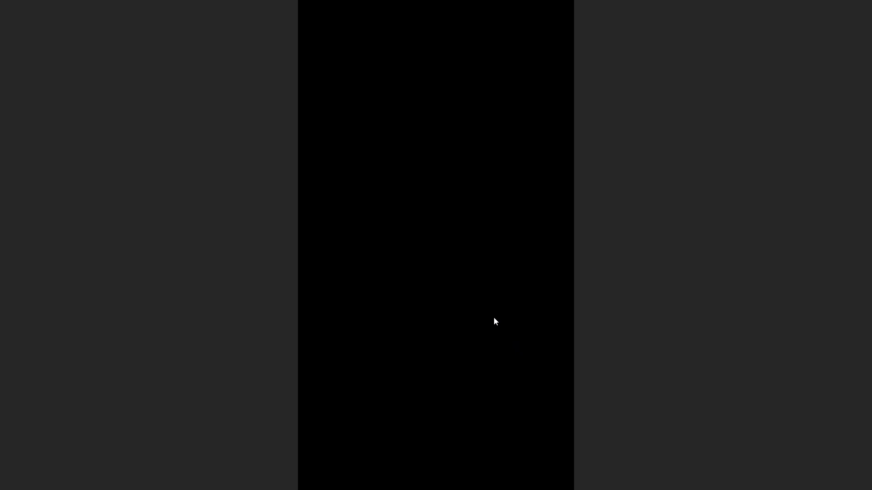
key(space)
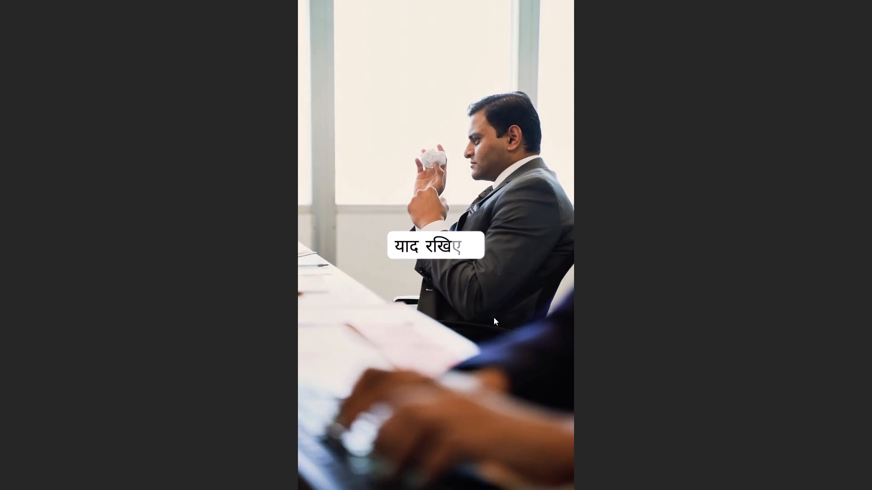
key(space)
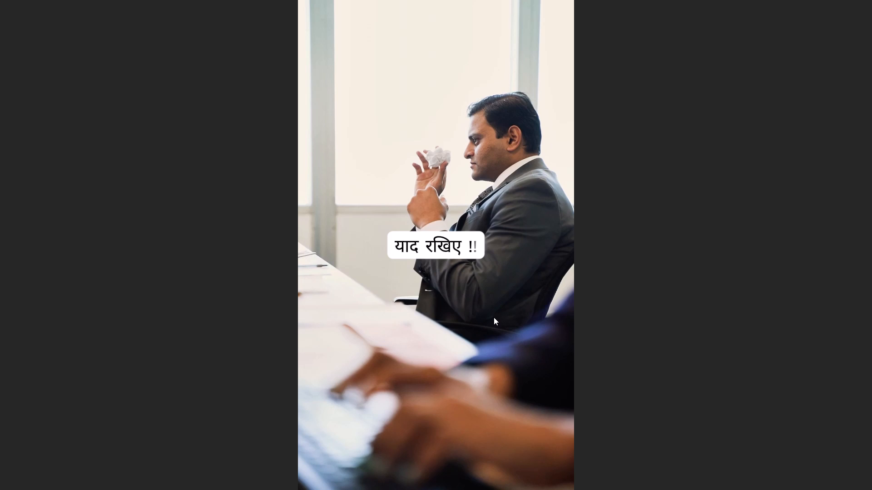
key(space)
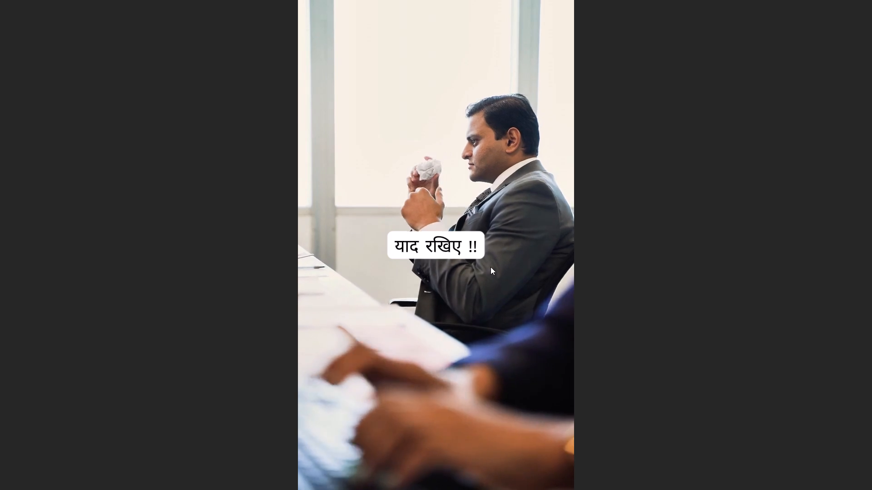